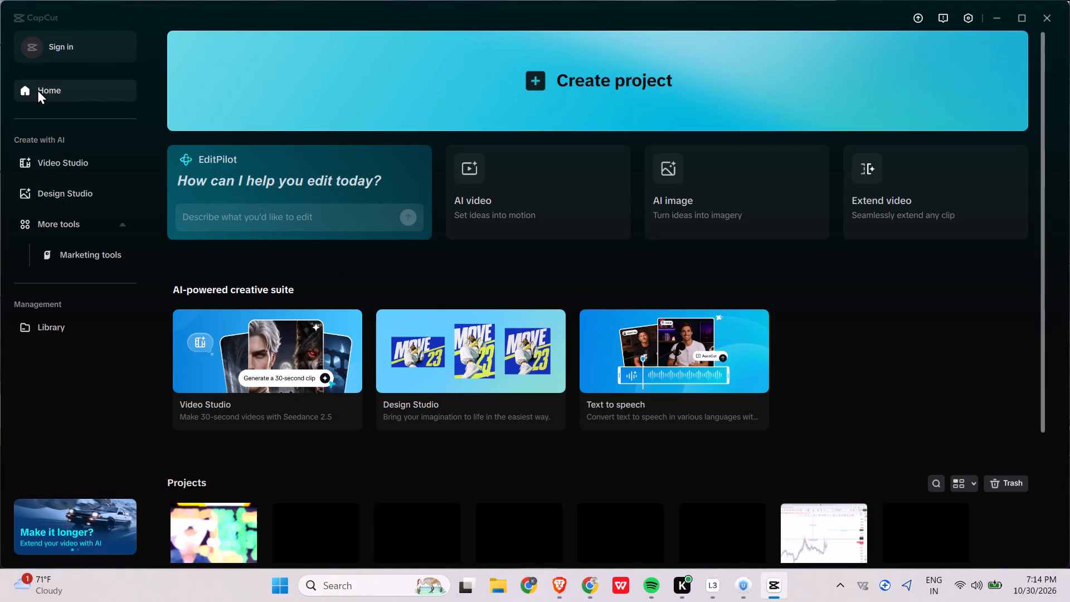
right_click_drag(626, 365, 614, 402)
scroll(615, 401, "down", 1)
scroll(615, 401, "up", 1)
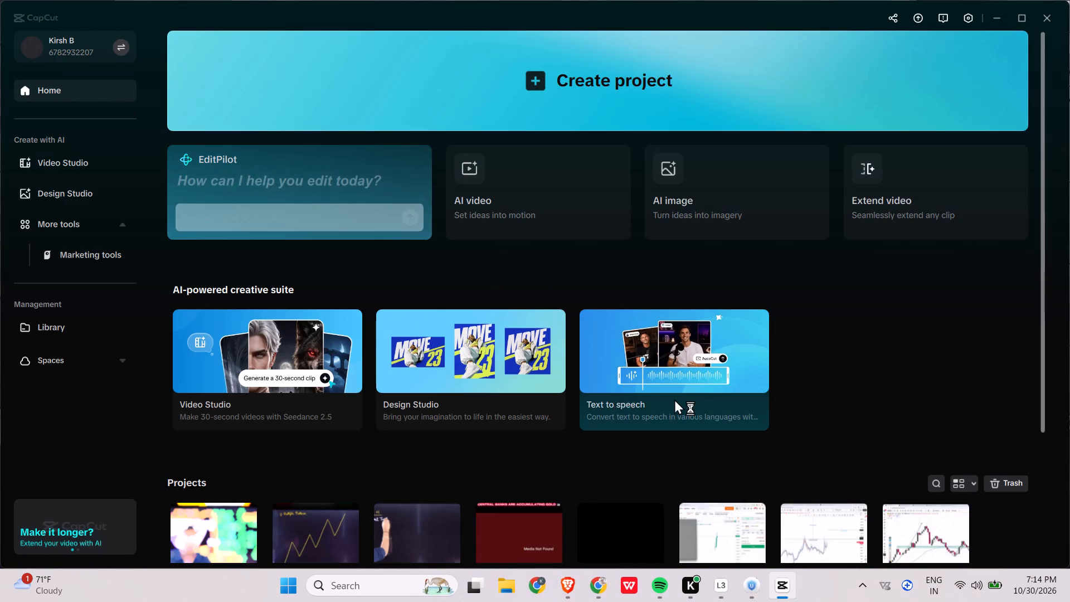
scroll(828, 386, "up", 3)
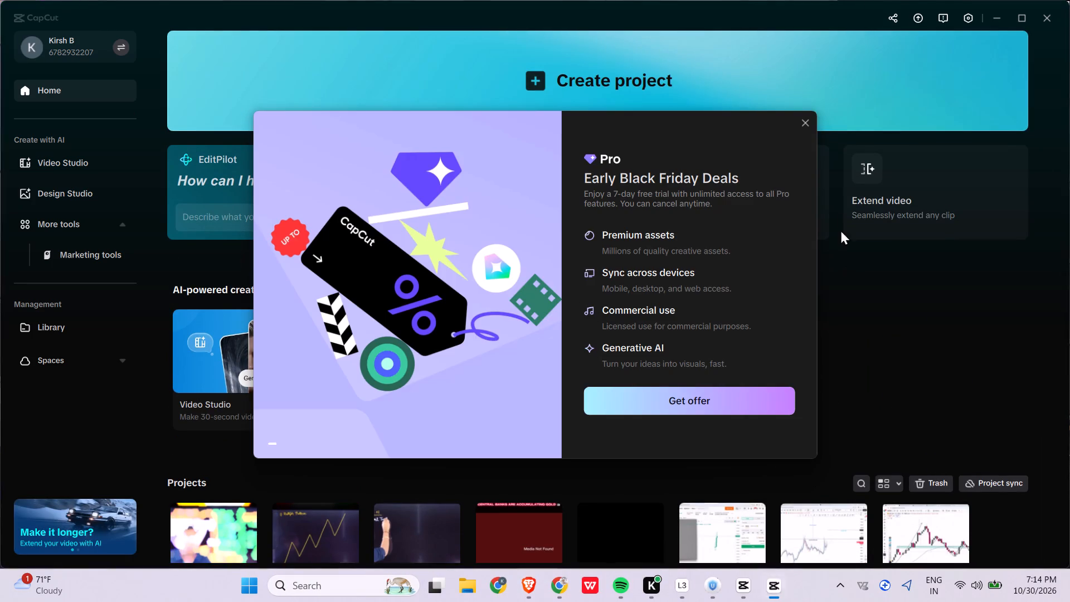
Dismiss the Early Black Friday Deals offer for Pro.
left_click(813, 128)
Look through the existing projects listed on the home page.
scroll(850, 360, "down", 3)
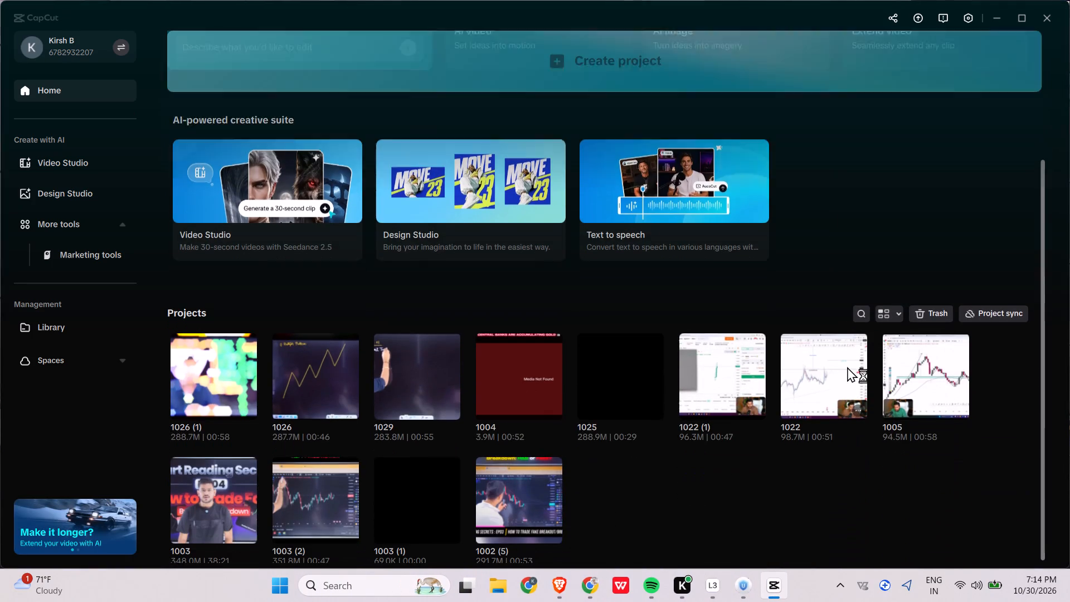
scroll(847, 368, "down", 4)
scroll(847, 369, "up", 6)
scroll(847, 369, "down", 5)
scroll(845, 371, "up", 5)
scroll(843, 372, "down", 1)
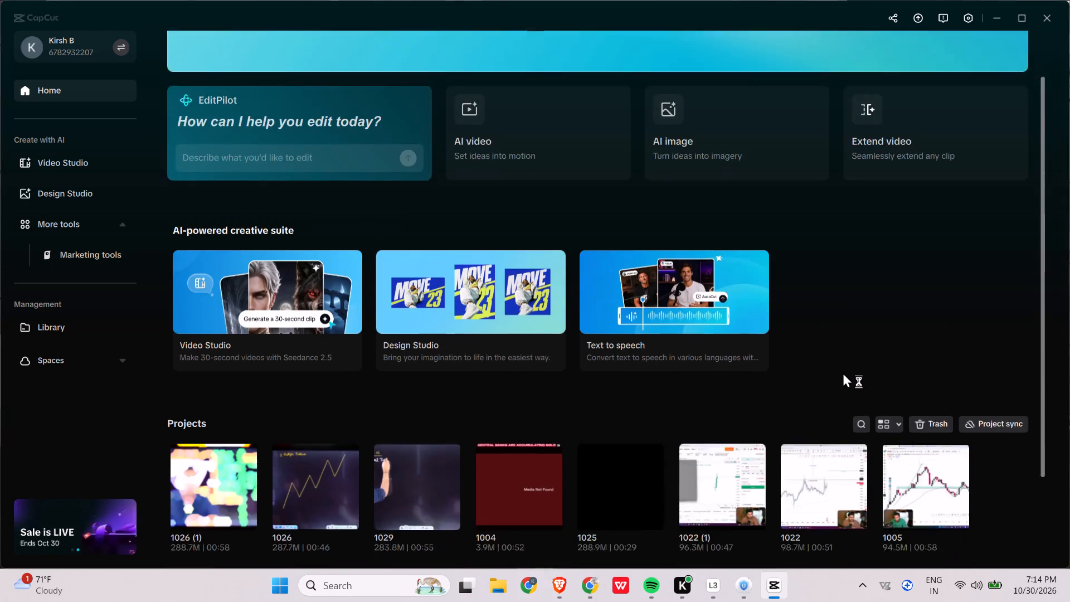
scroll(842, 372, "down", 1)
scroll(841, 370, "up", 3)
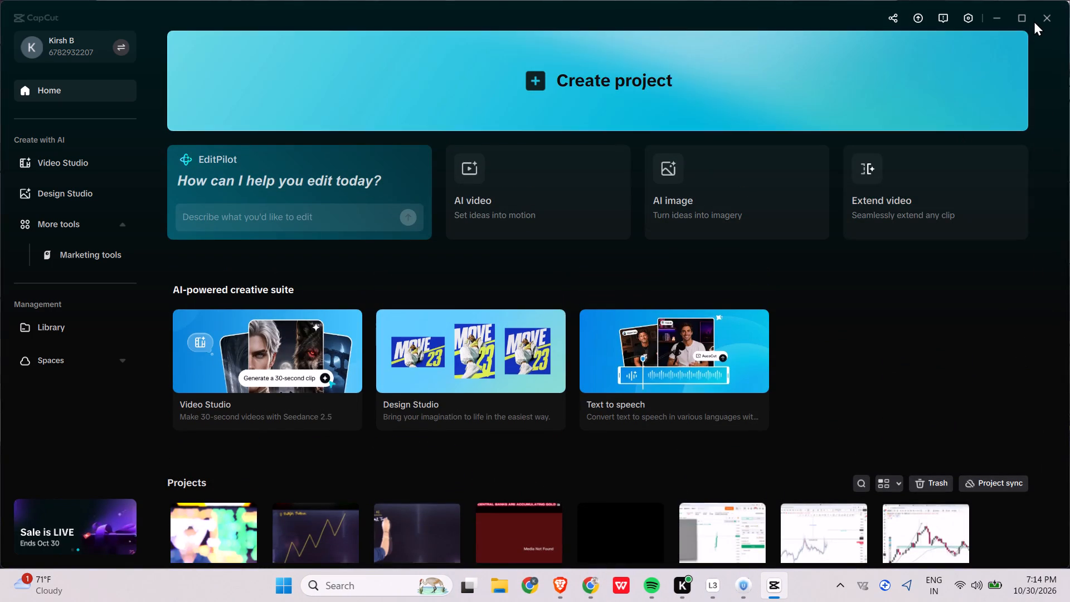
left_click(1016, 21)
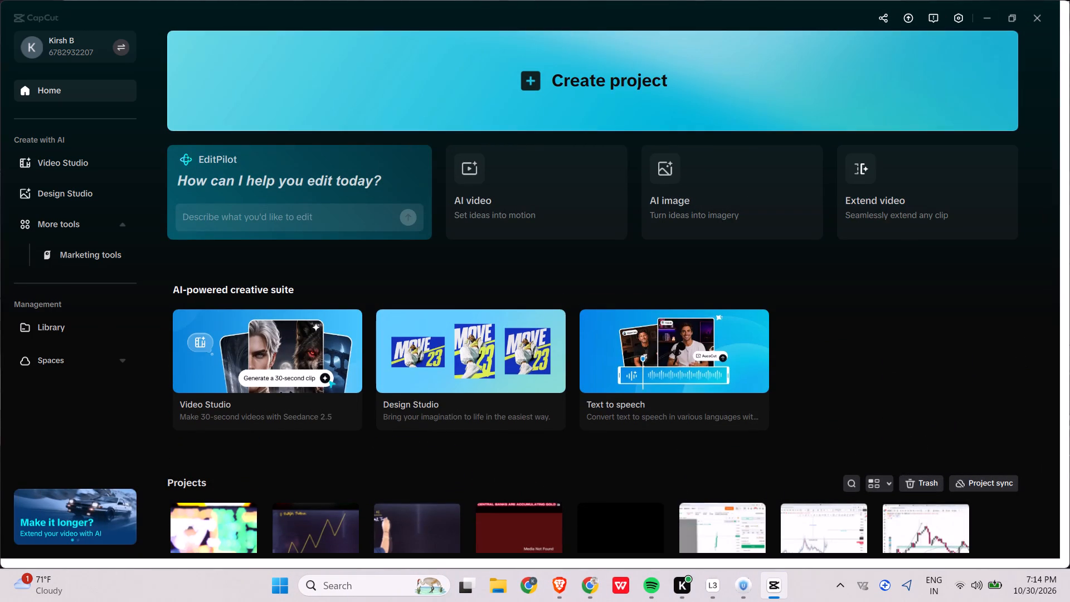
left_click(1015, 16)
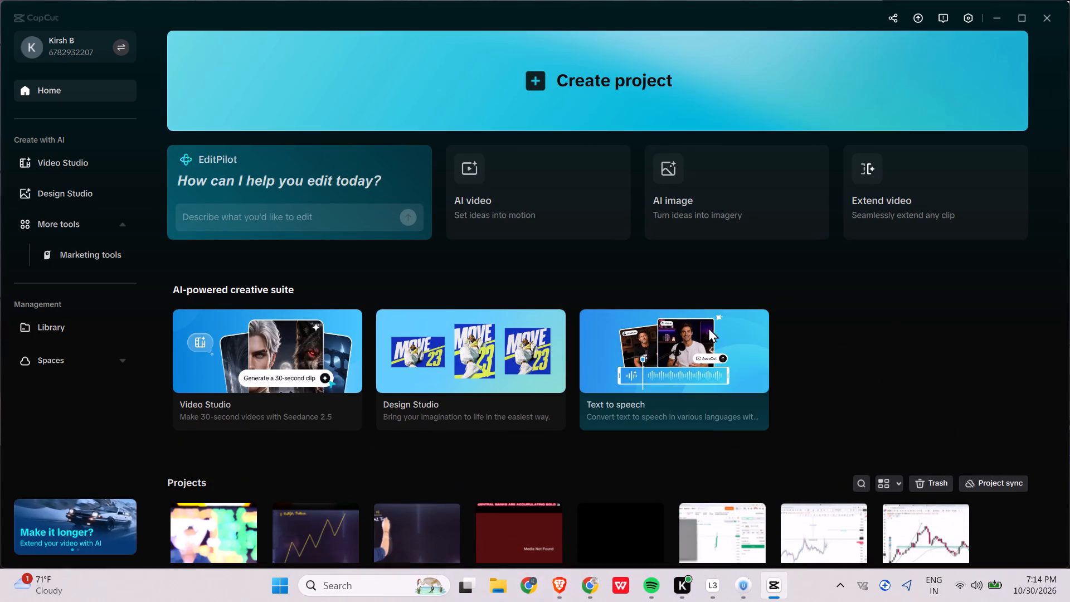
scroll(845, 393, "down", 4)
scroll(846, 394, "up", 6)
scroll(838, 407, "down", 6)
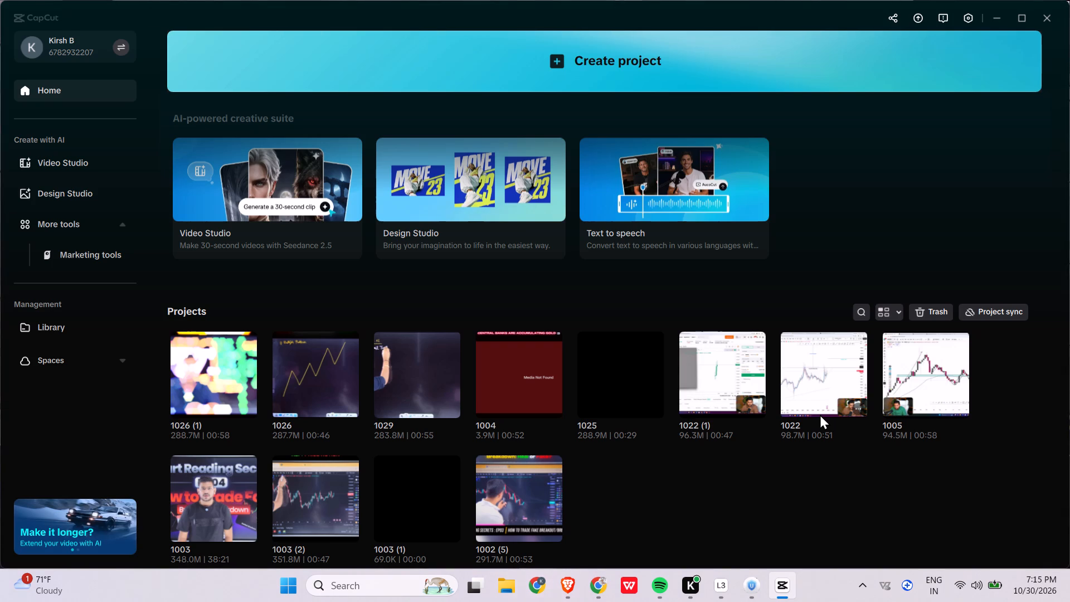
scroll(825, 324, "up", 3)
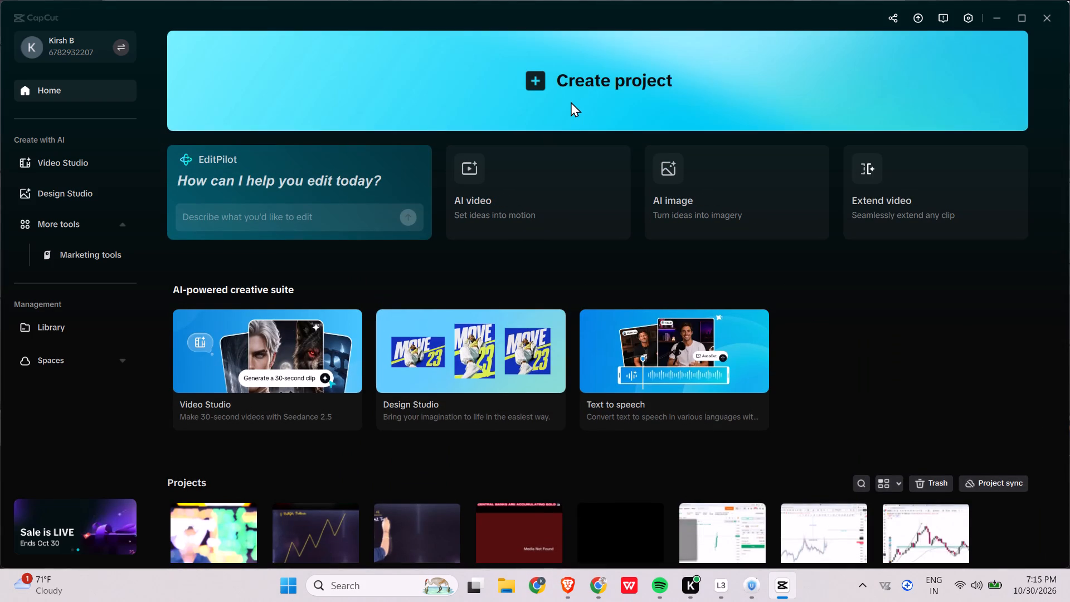
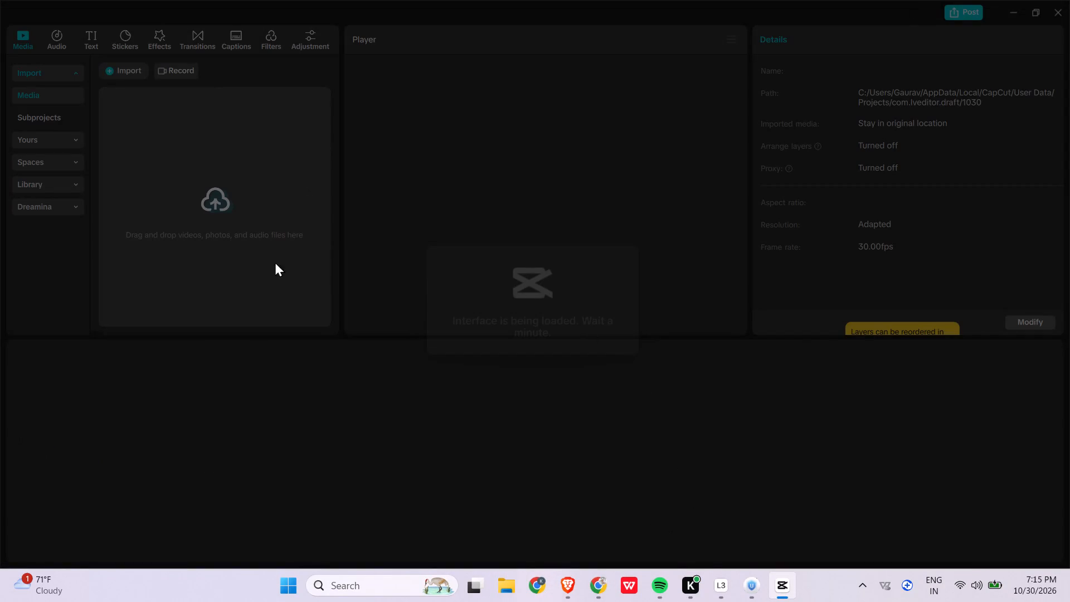
Import the video Live Trading - 29 Oct_1080p from the device's Downloads folder into the project media.
left_click(262, 271)
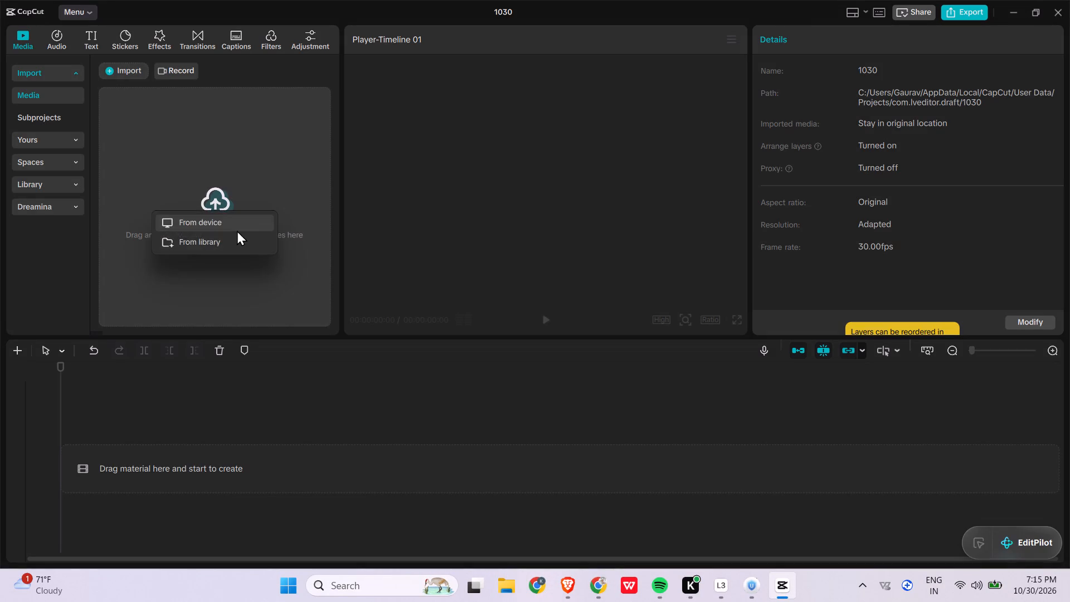
left_click(237, 230)
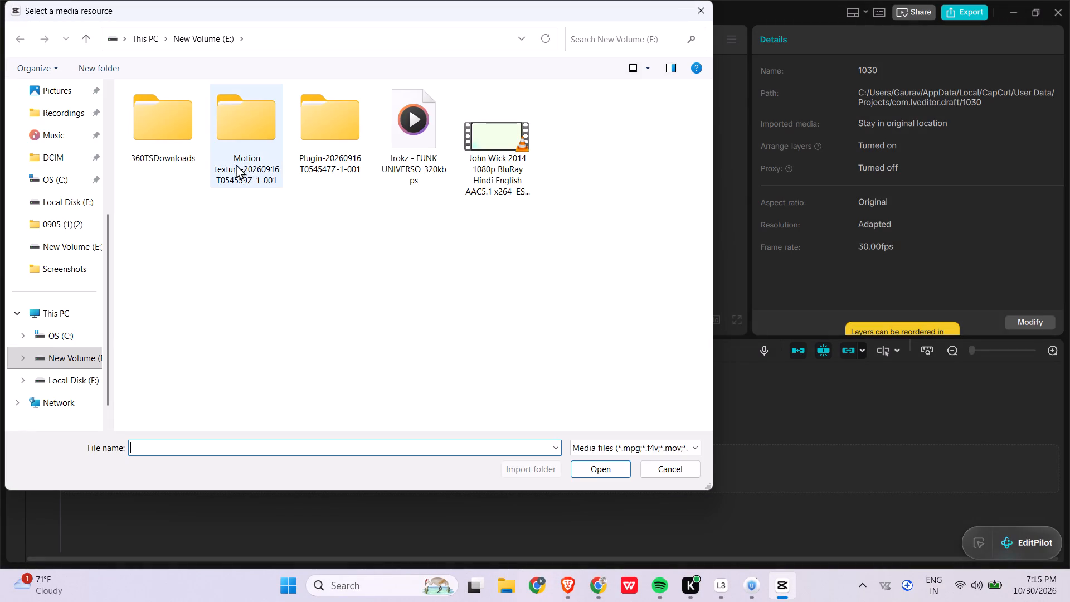
scroll(55, 137, "up", 3)
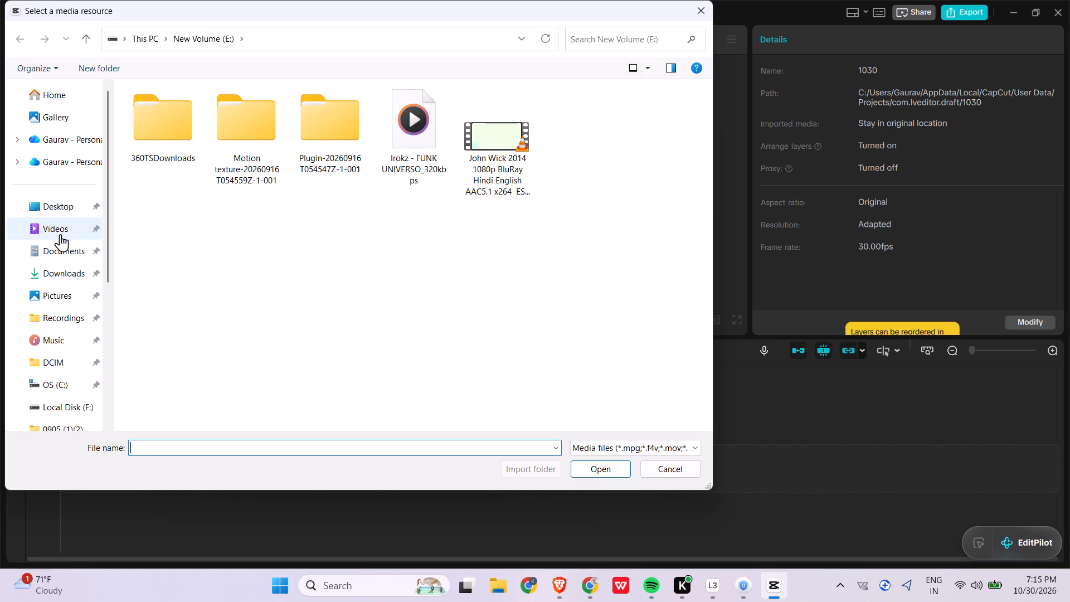
left_click(62, 275)
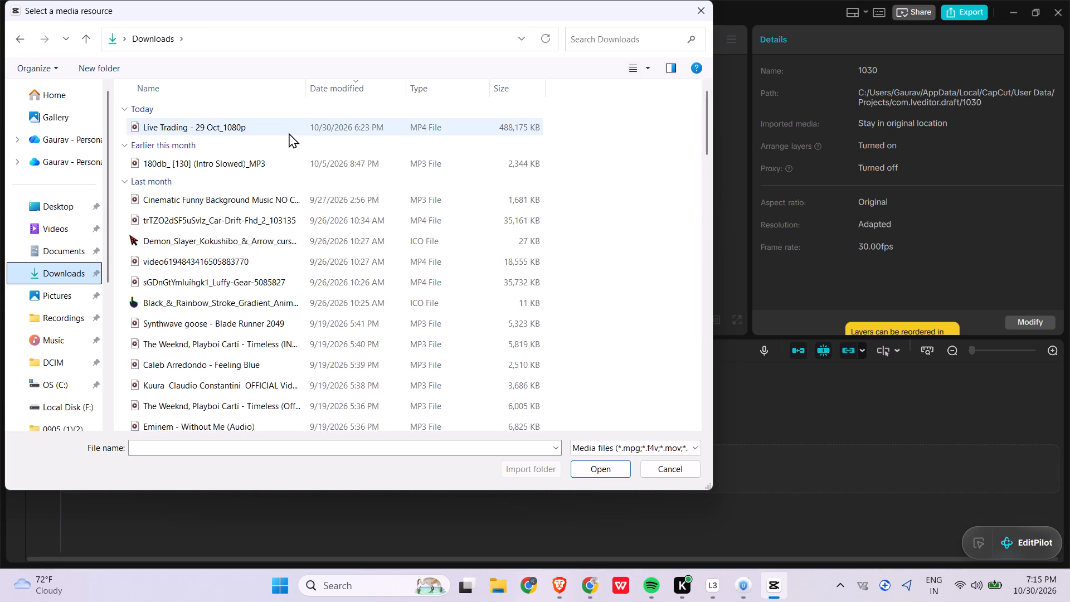
left_click(289, 133)
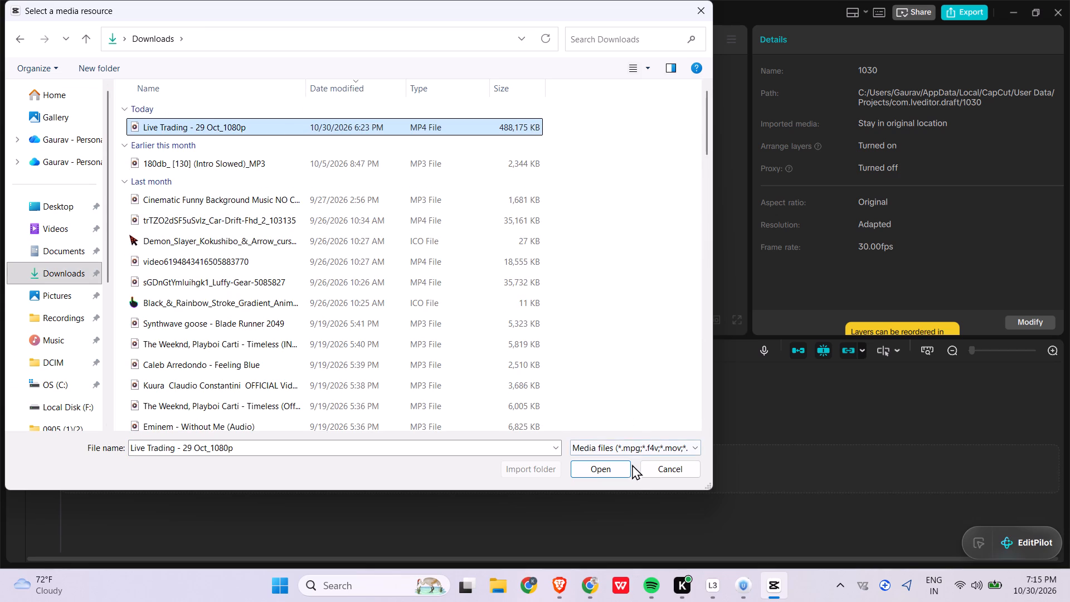
left_click(622, 475)
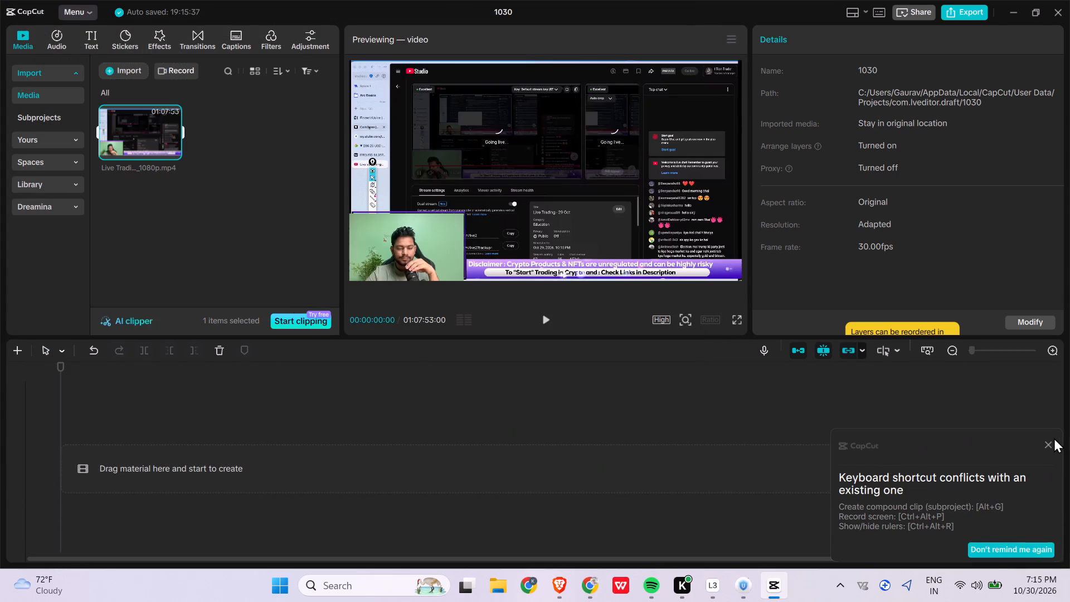
Dismiss the keyboard shortcut conflict notice.
left_click(1045, 443)
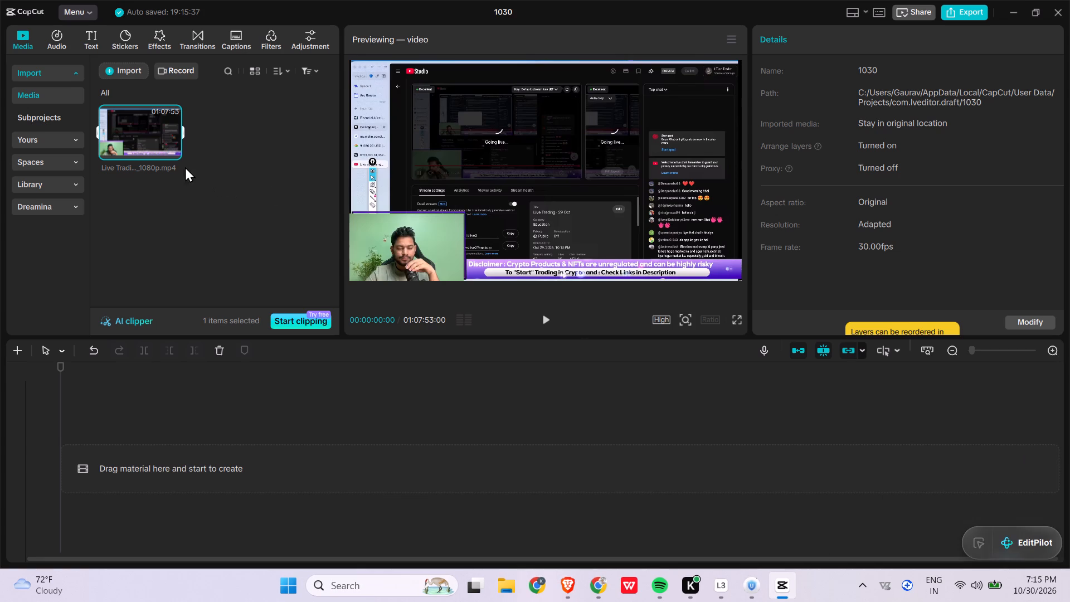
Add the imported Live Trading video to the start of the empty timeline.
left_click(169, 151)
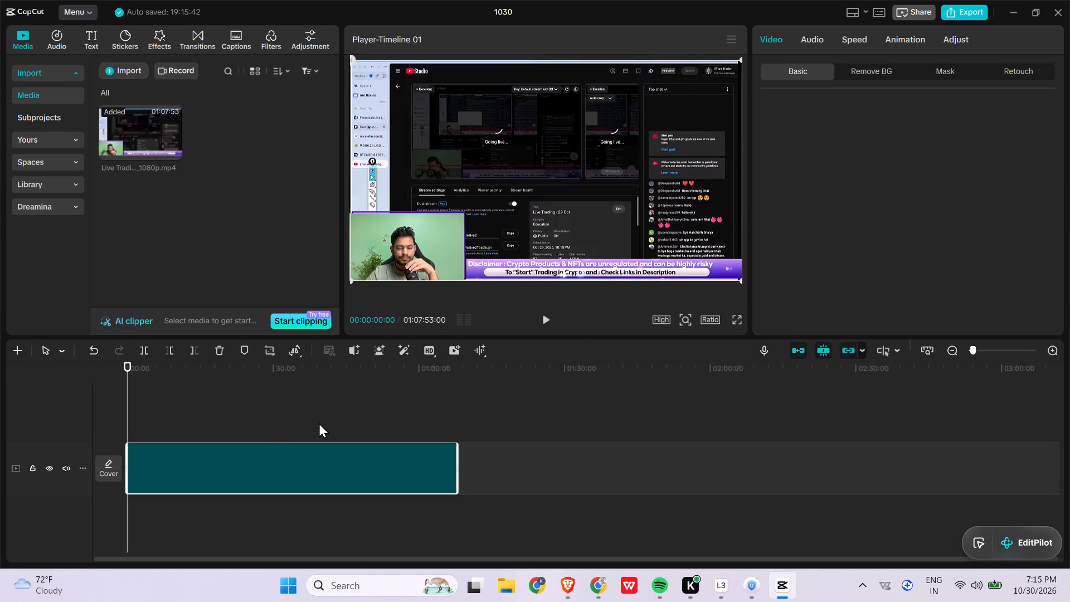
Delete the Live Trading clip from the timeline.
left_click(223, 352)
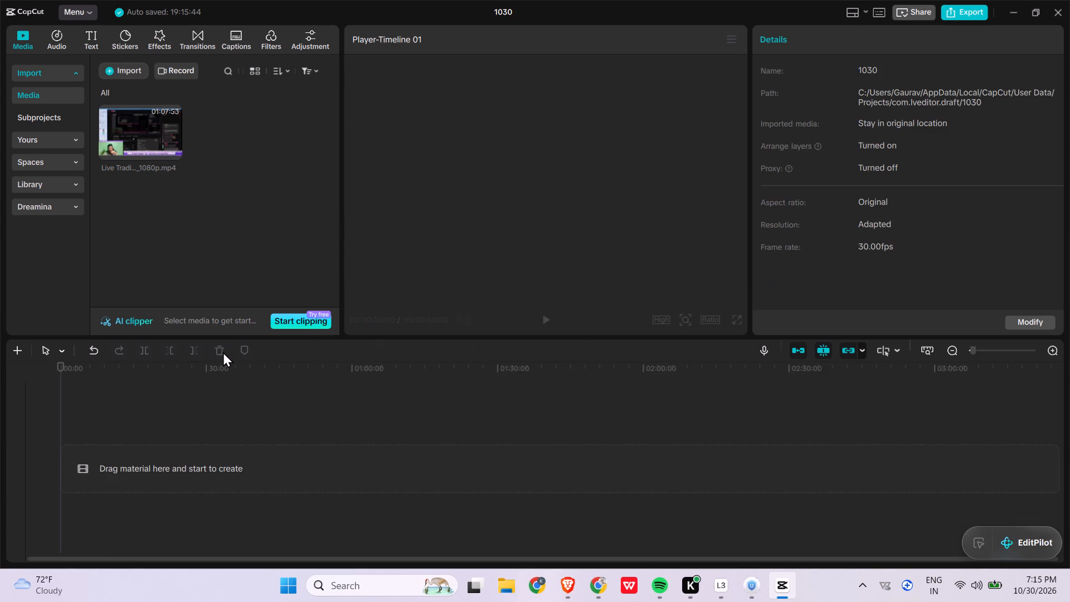
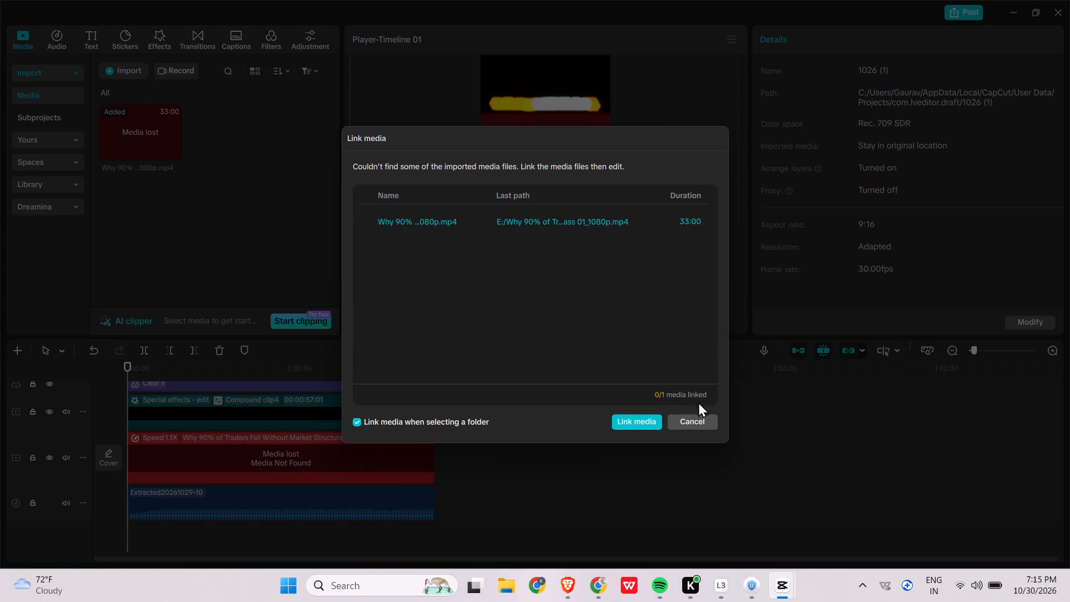
Skip linking the missing media and delete the lost Why 90% of Traders clip from the timeline.
left_click(688, 417)
left_click(421, 446)
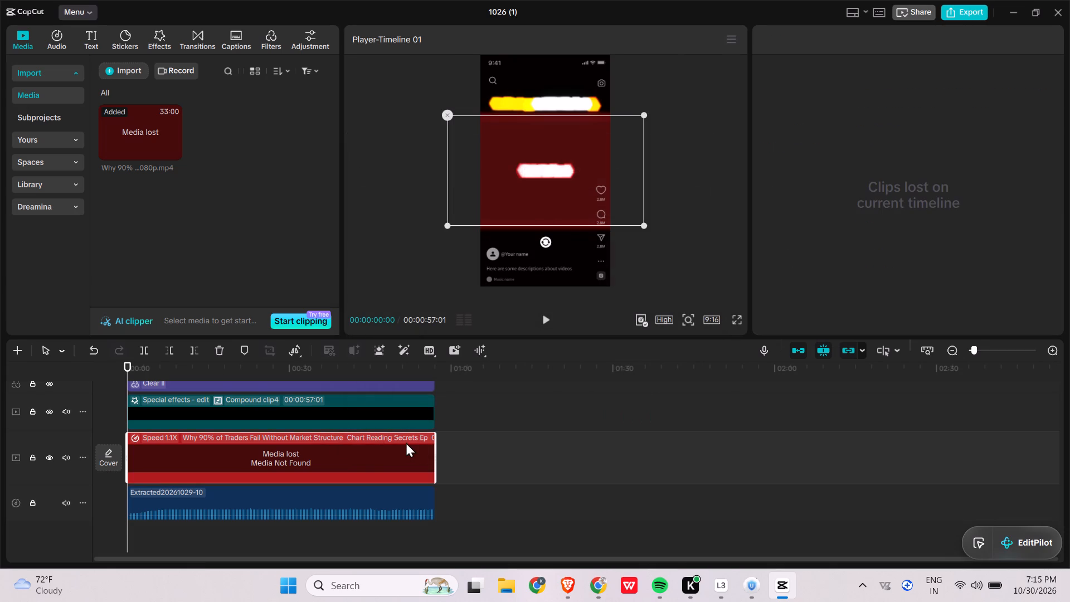
left_click(219, 355)
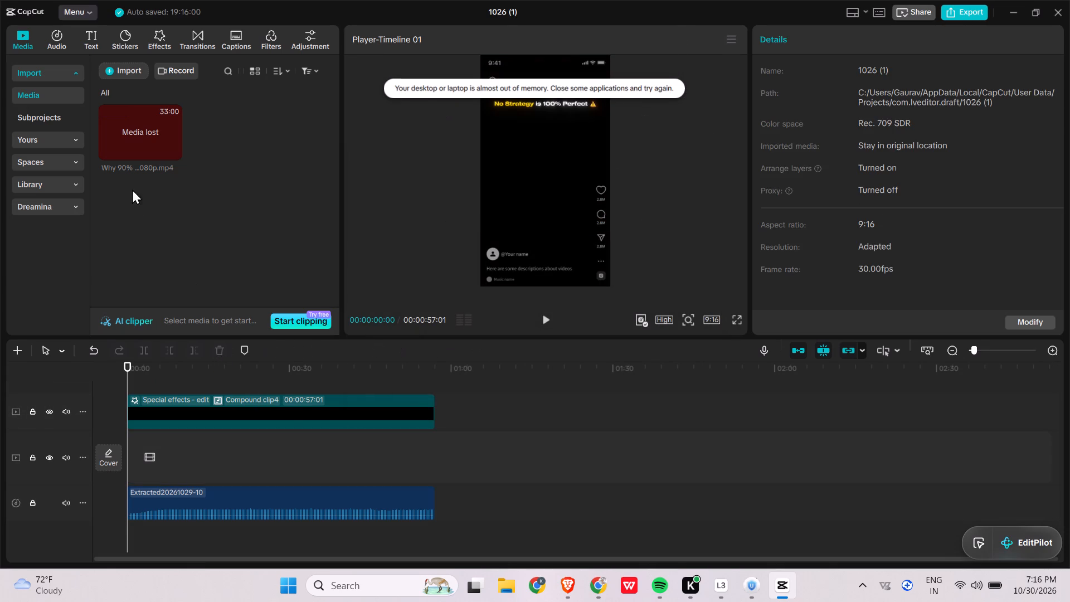
Import the video Live Trading - 29 Oct_1080p from the device's Downloads folder into the project media.
left_click(139, 151)
left_click(175, 126)
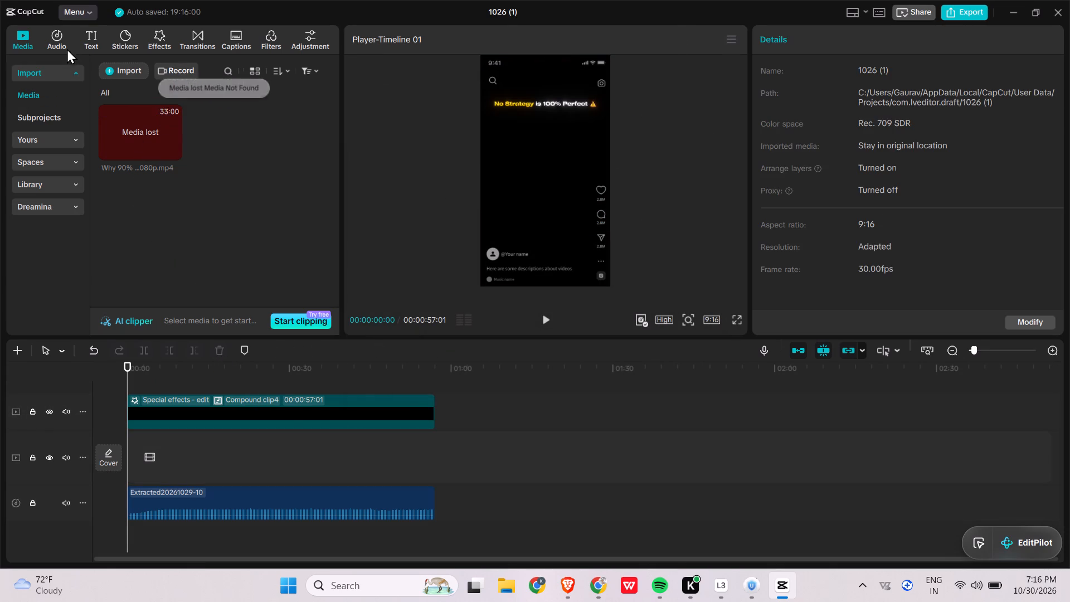
left_click(126, 73)
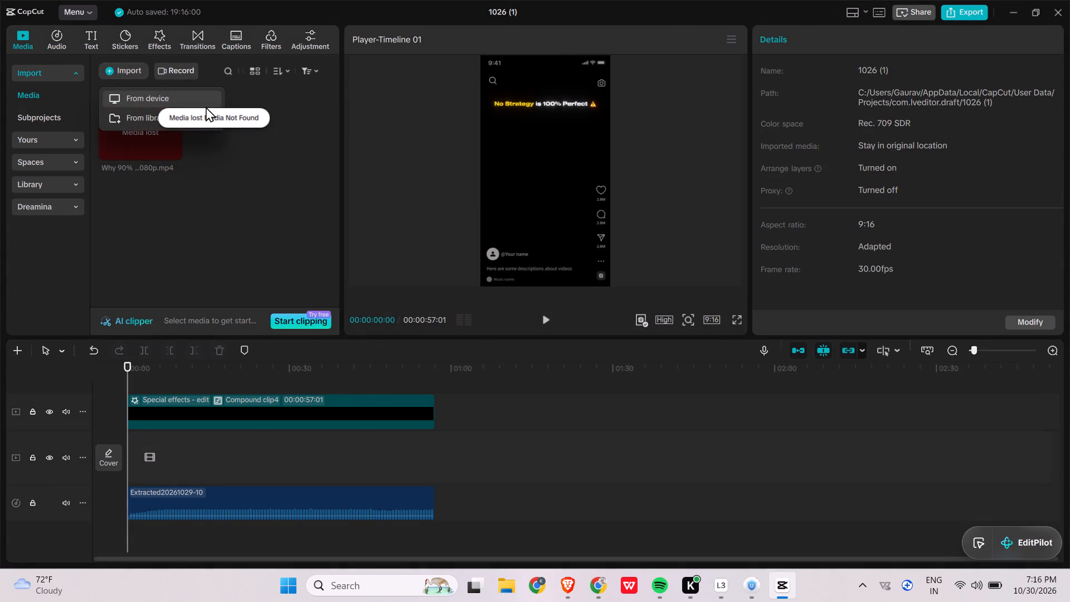
left_click(184, 94)
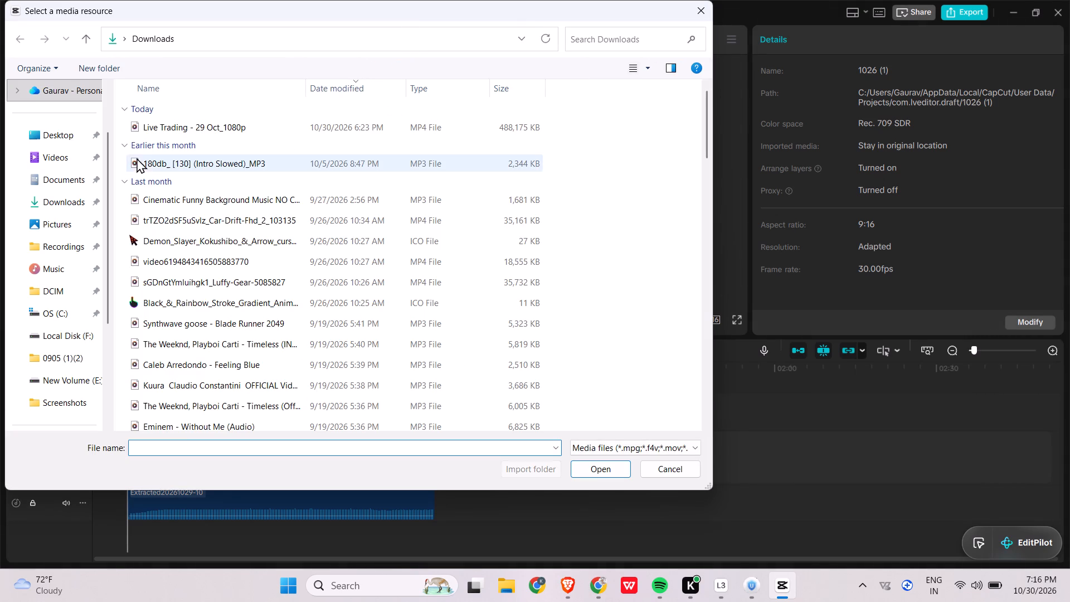
left_click(167, 134)
left_click(171, 134)
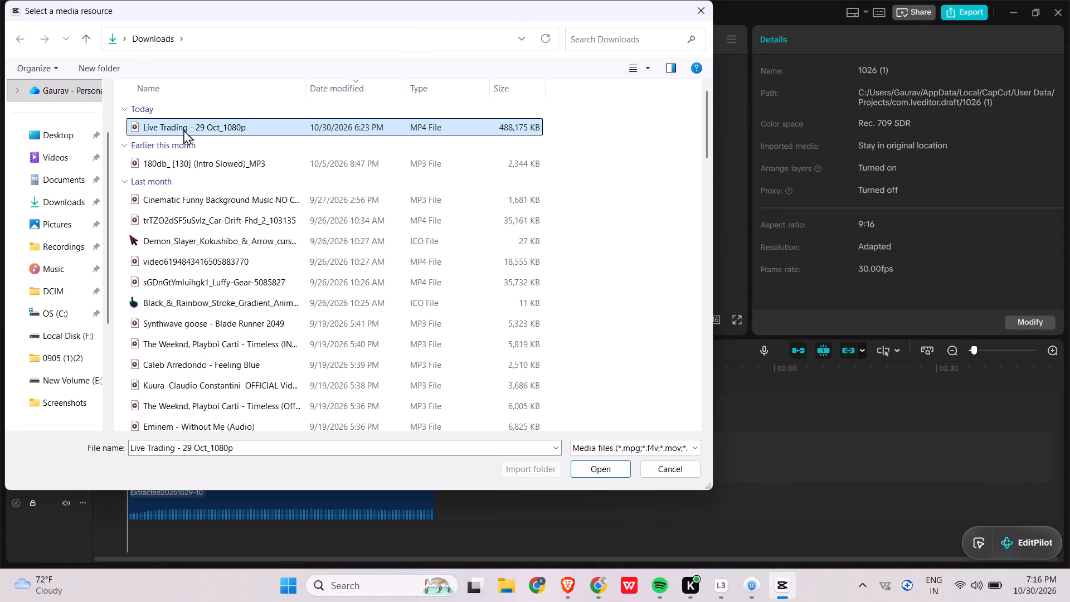
double_click(500, 121)
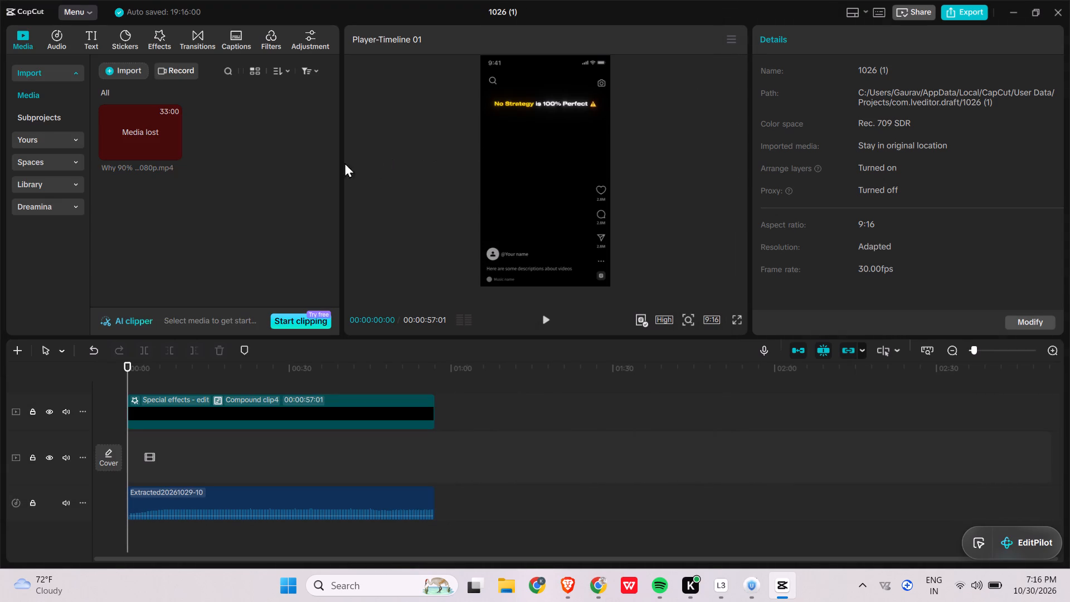
Add the imported Live Trading video to the start of the empty main track.
left_click(265, 151)
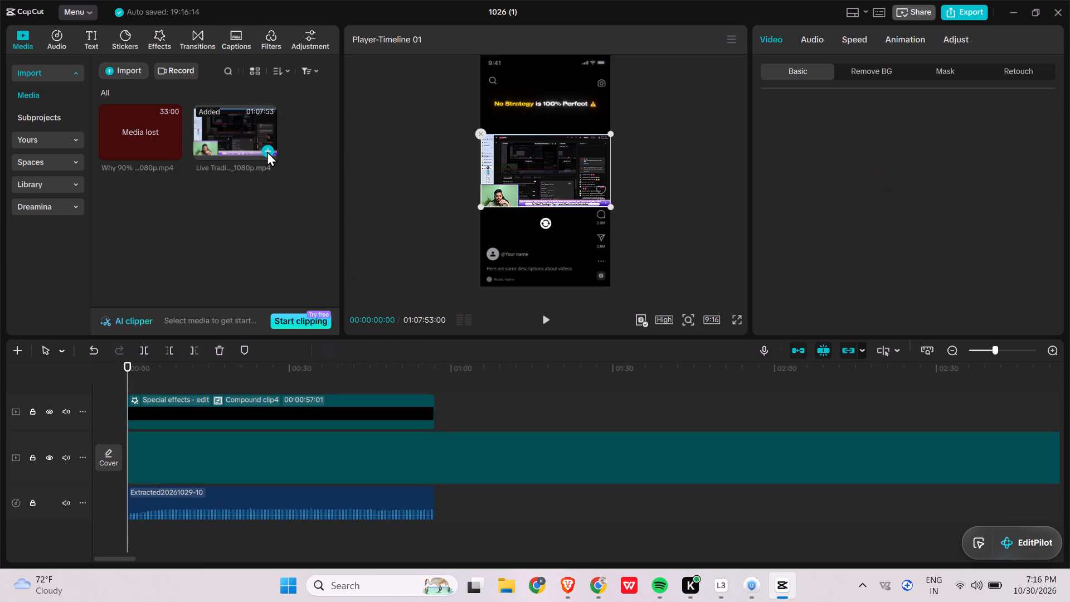
Look over the Live Trading recording by scrubbing through its opening minutes and inspecting its extent on the timeline.
scroll(482, 424, "up", 4)
scroll(483, 445, "down", 9)
scroll(474, 452, "up", 9)
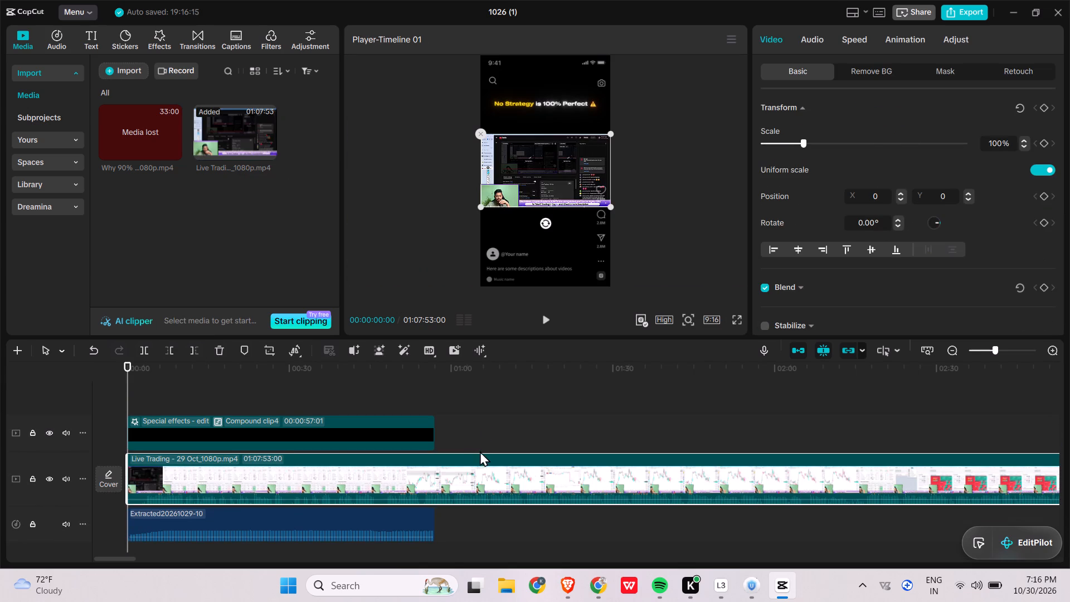
left_click(591, 393)
left_click_drag(679, 380, 684, 380)
left_click_drag(741, 377, 779, 386)
left_click_drag(818, 392, 1069, 409)
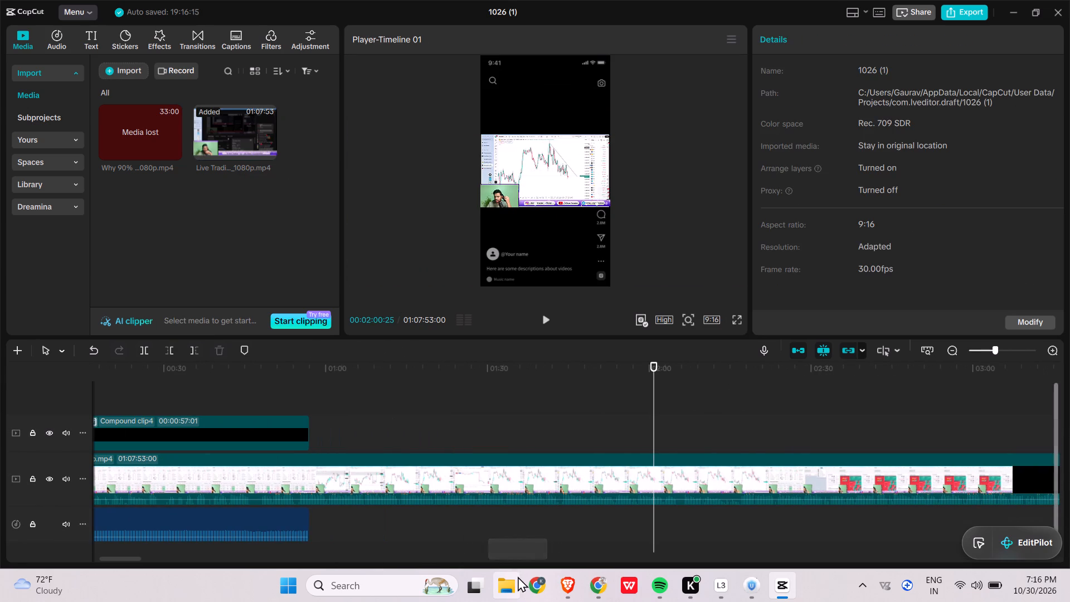
scroll(660, 447, "down", 19, "ctrl")
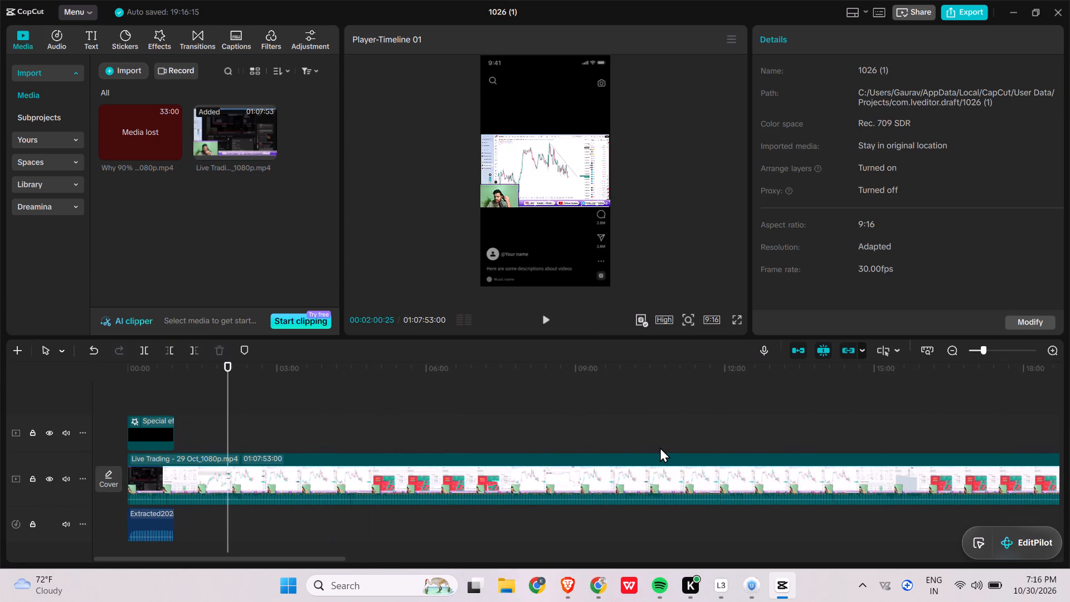
left_click_drag(660, 447, 149, 601)
left_click(210, 523)
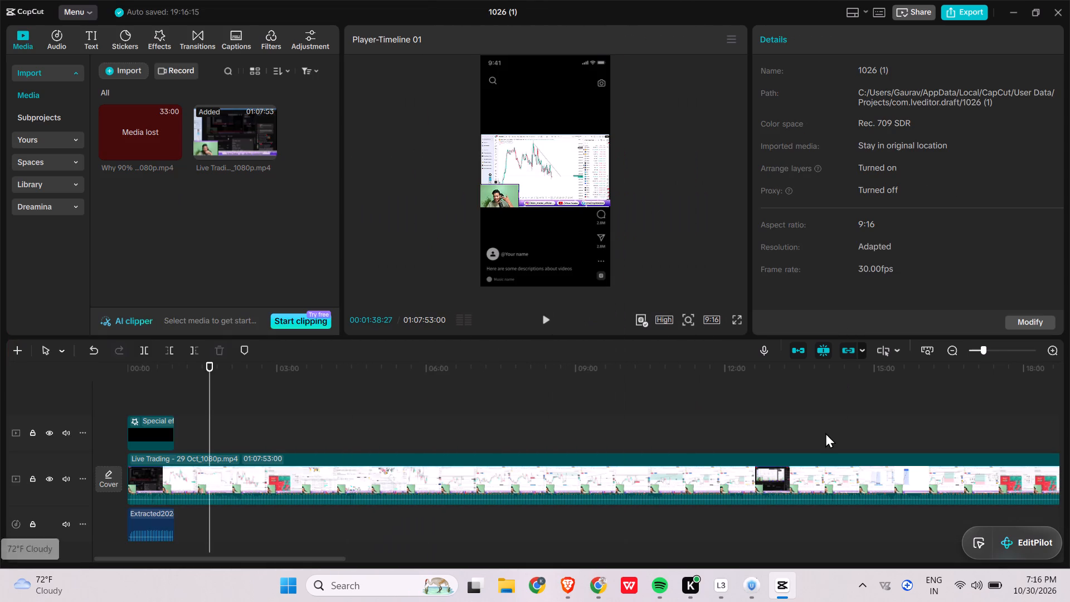
scroll(825, 433, "down", 13, "ctrl")
scroll(825, 433, "down", 13, "ctrl")
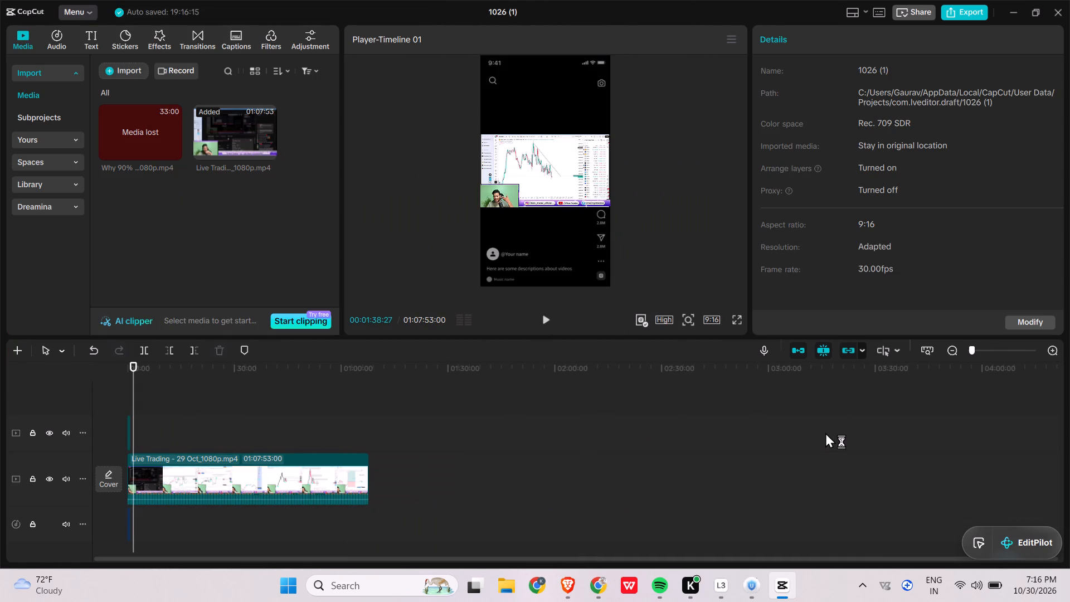
scroll(825, 433, "up", 18, "ctrl")
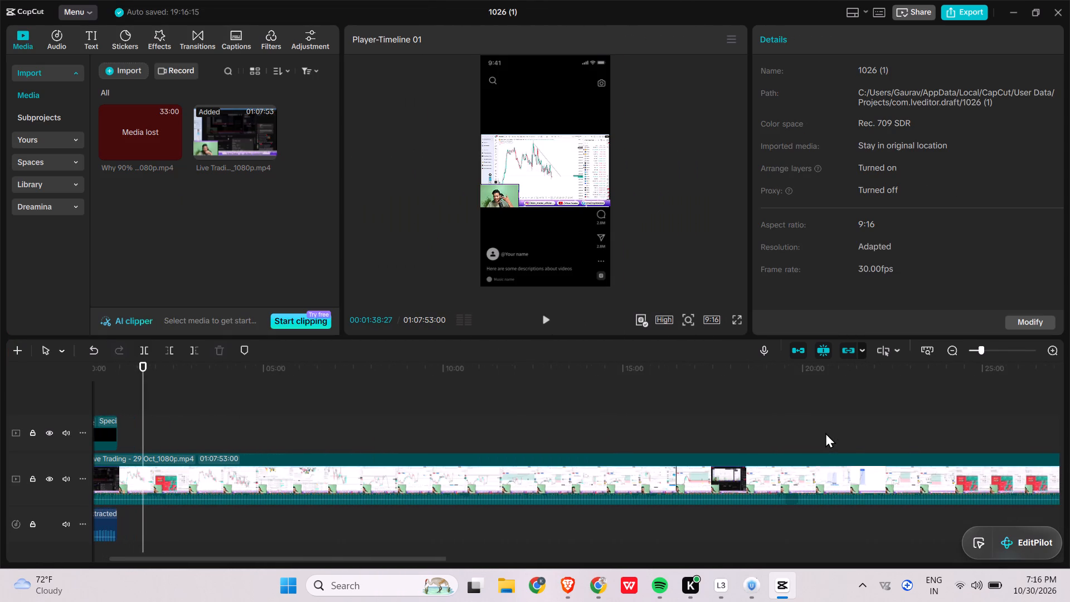
scroll(825, 433, "up", 20, "ctrl")
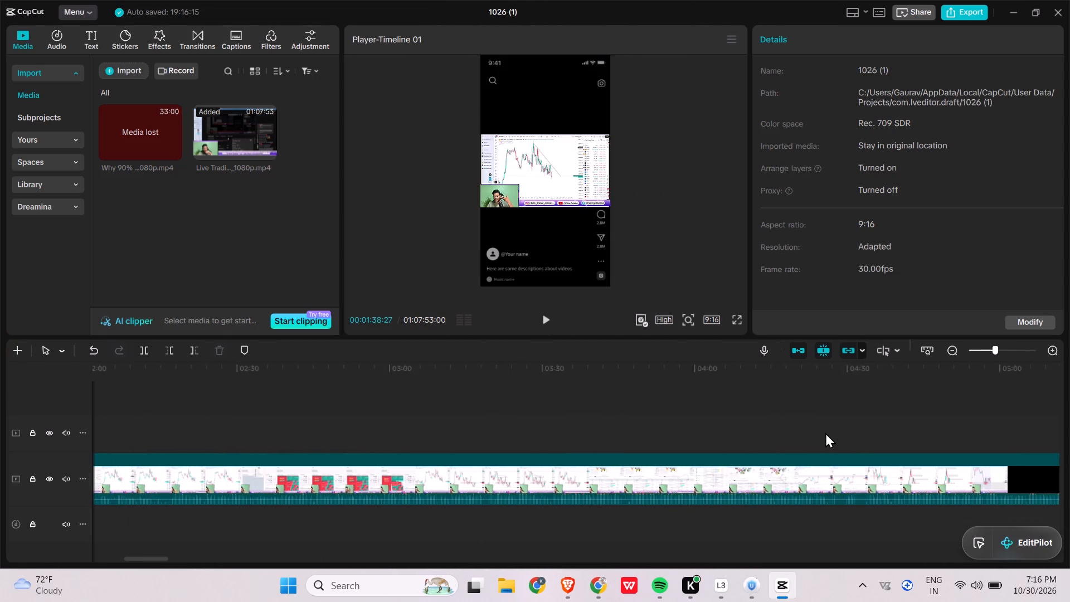
scroll(825, 433, "right", 15)
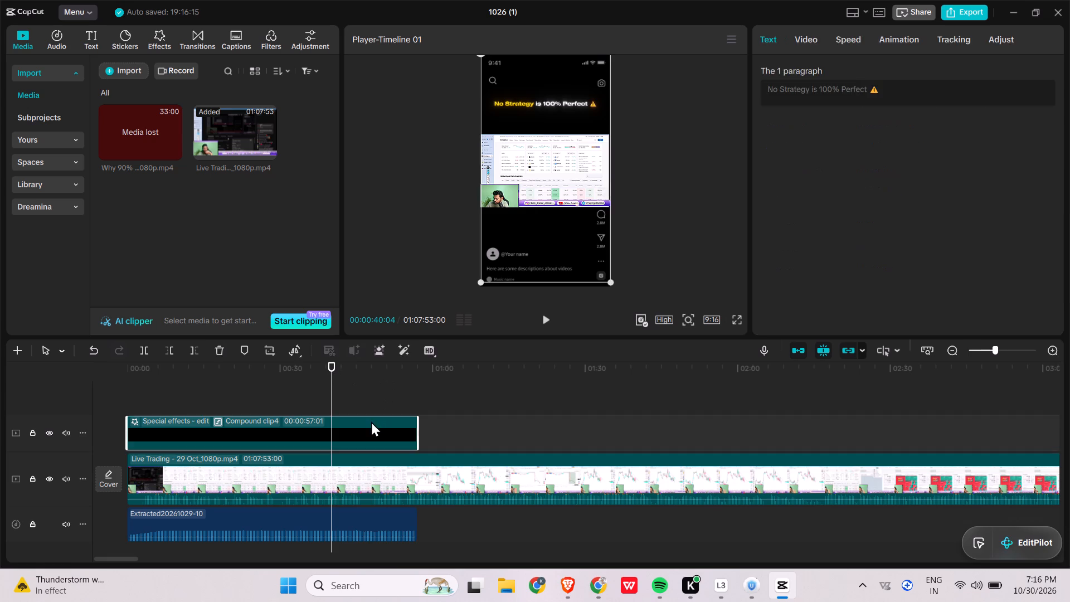
left_click(338, 433)
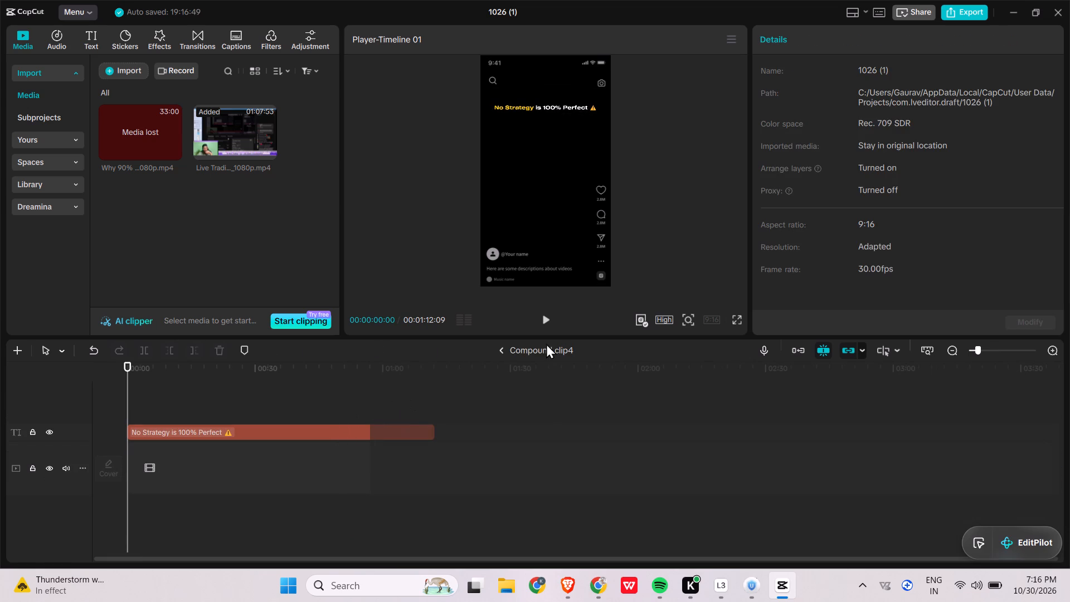
left_click_drag(886, 108, 698, 89)
key("BackSpace")
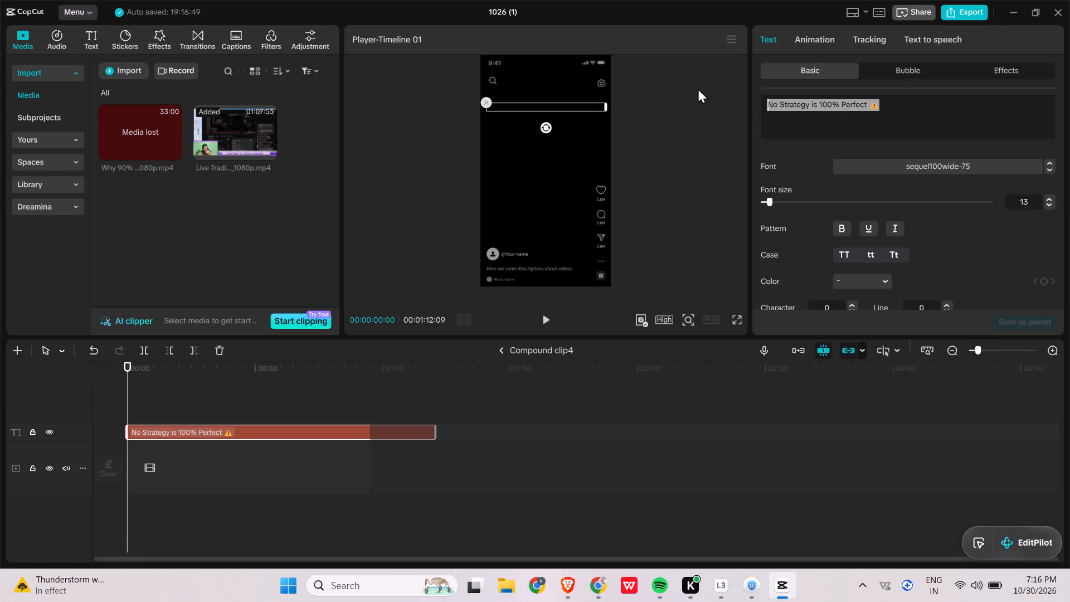
left_click(501, 344)
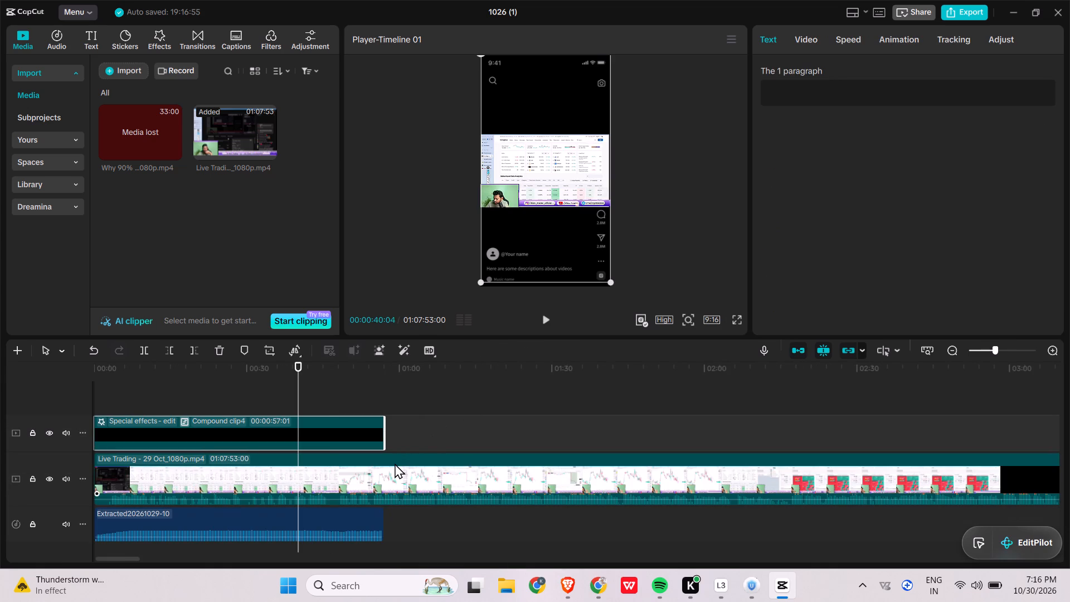
Fine-tune the playhead on the Live Trading clip to about 00:00:39:10.
scroll(395, 463, "left", 1)
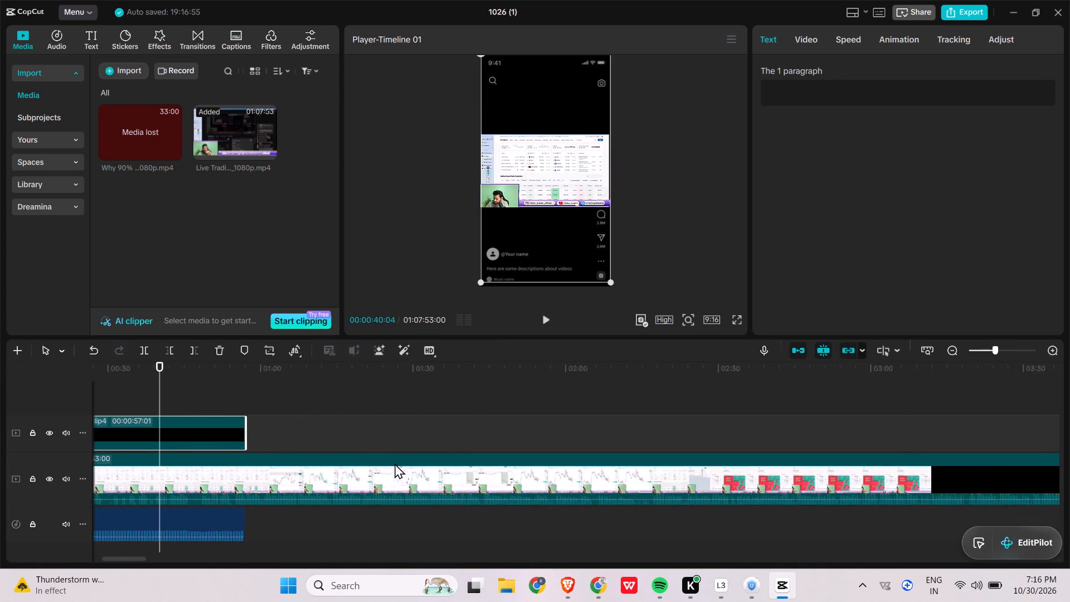
scroll(395, 463, "left", 1)
scroll(395, 463, "up", 6, "ctrl")
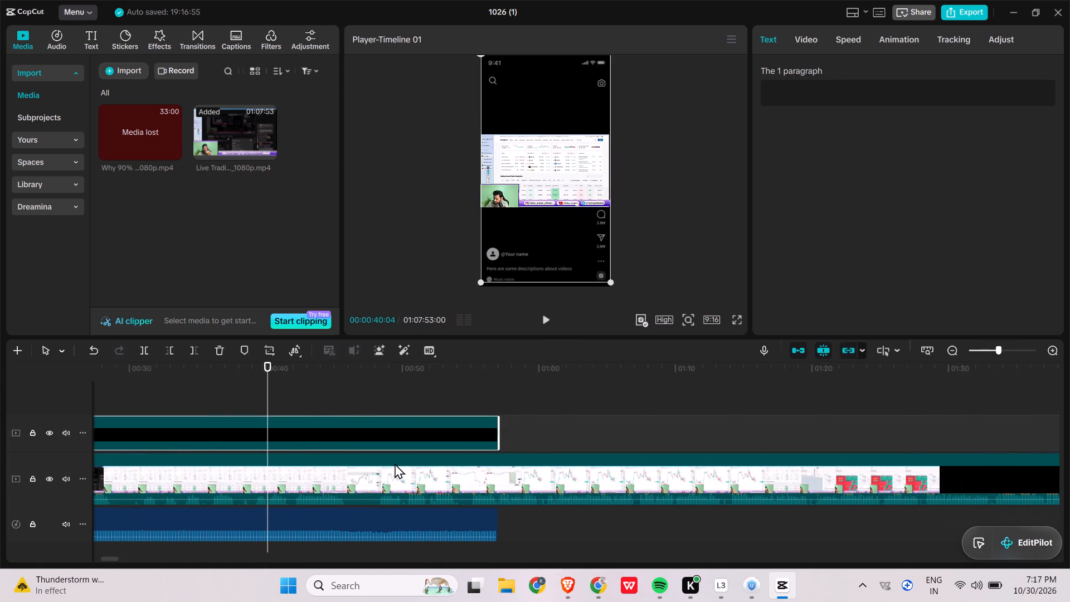
scroll(395, 463, "up", 13, "ctrl")
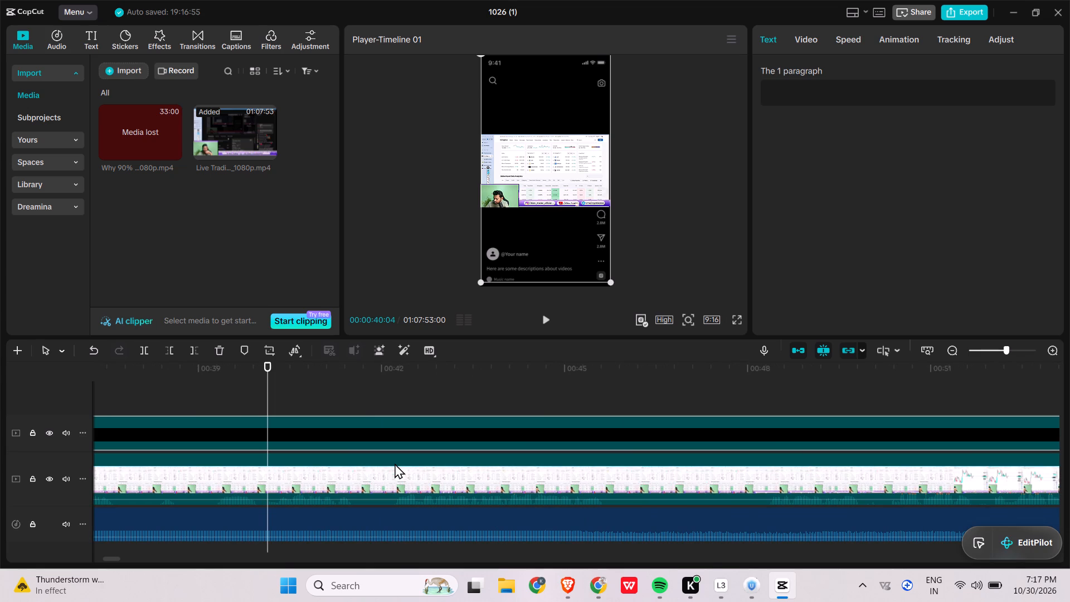
left_click_drag(362, 355, 351, 370)
left_click(351, 370)
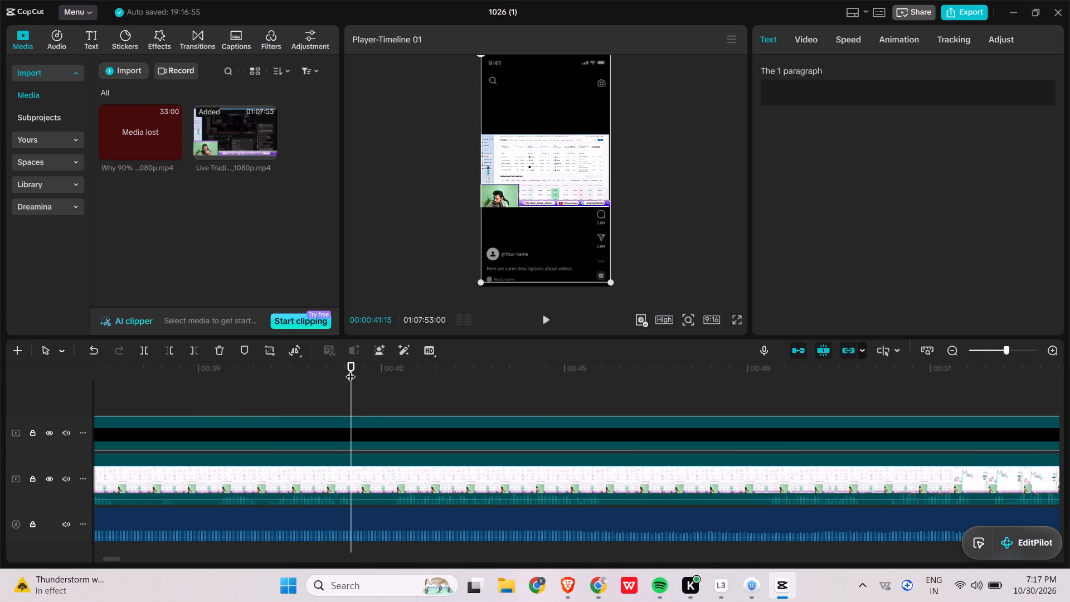
left_click(245, 386)
left_click(205, 386)
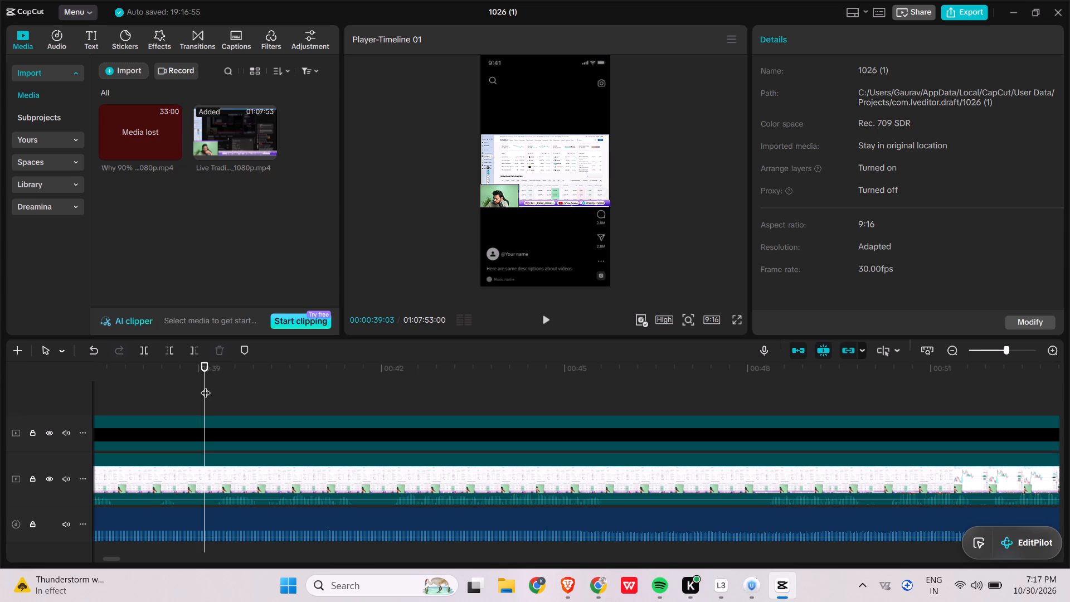
left_click_drag(206, 386, 213, 389)
left_click_drag(213, 389, 215, 390)
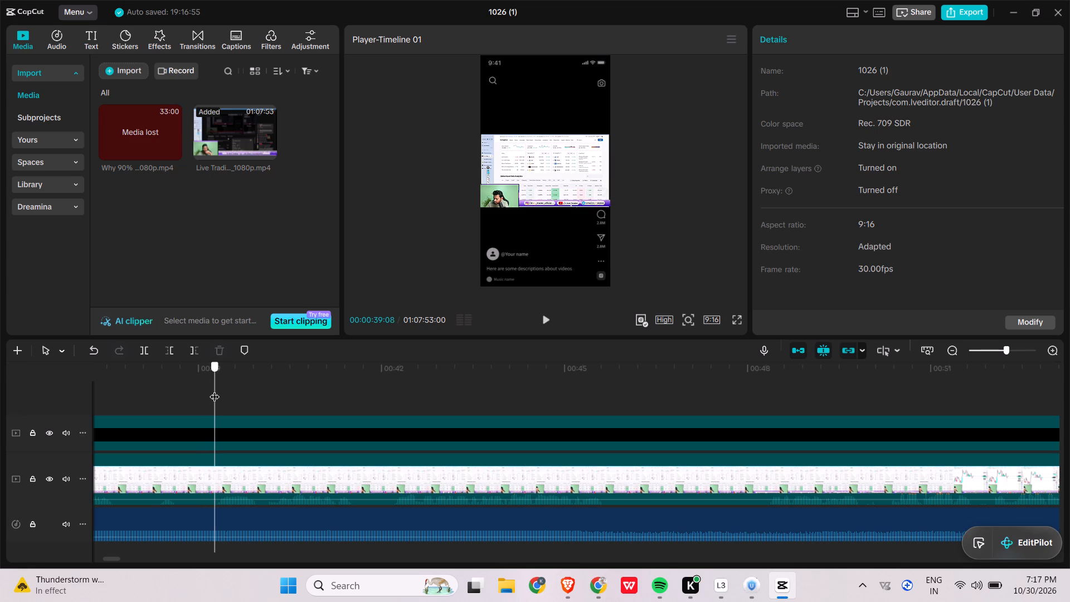
left_click_drag(215, 390, 218, 393)
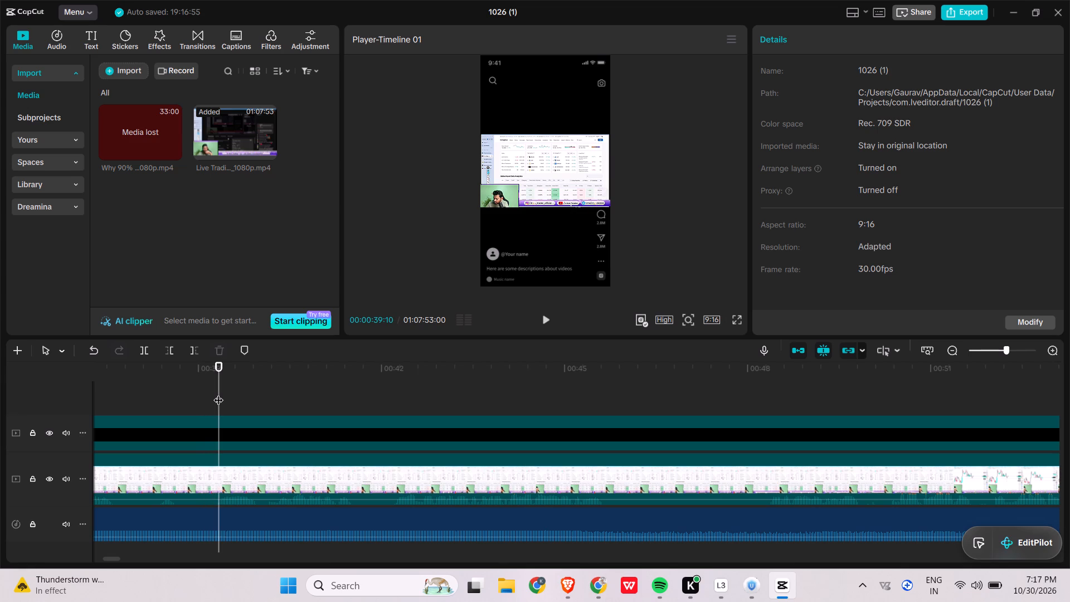
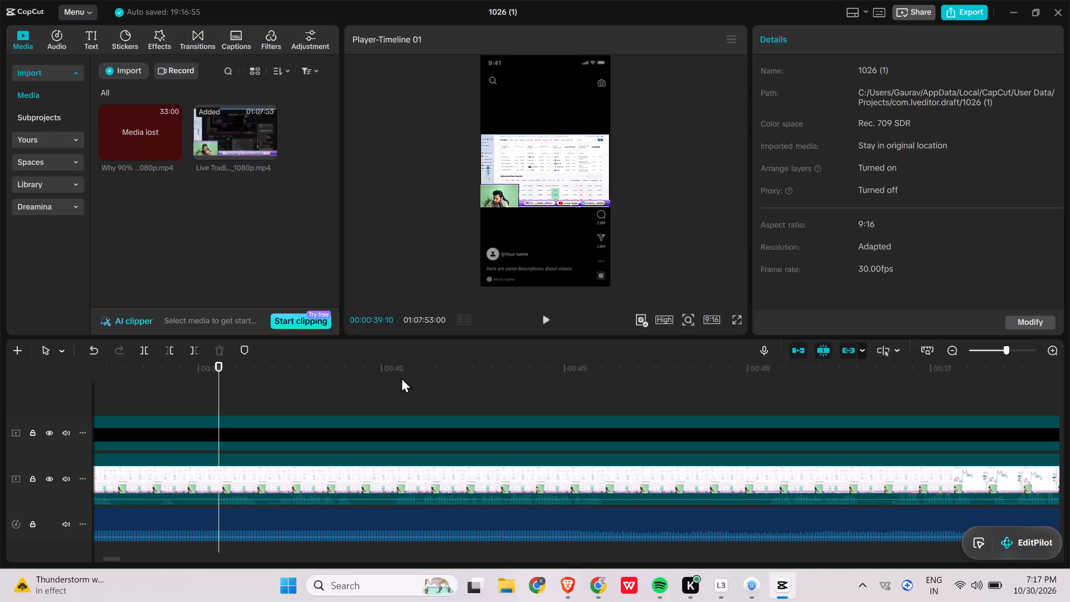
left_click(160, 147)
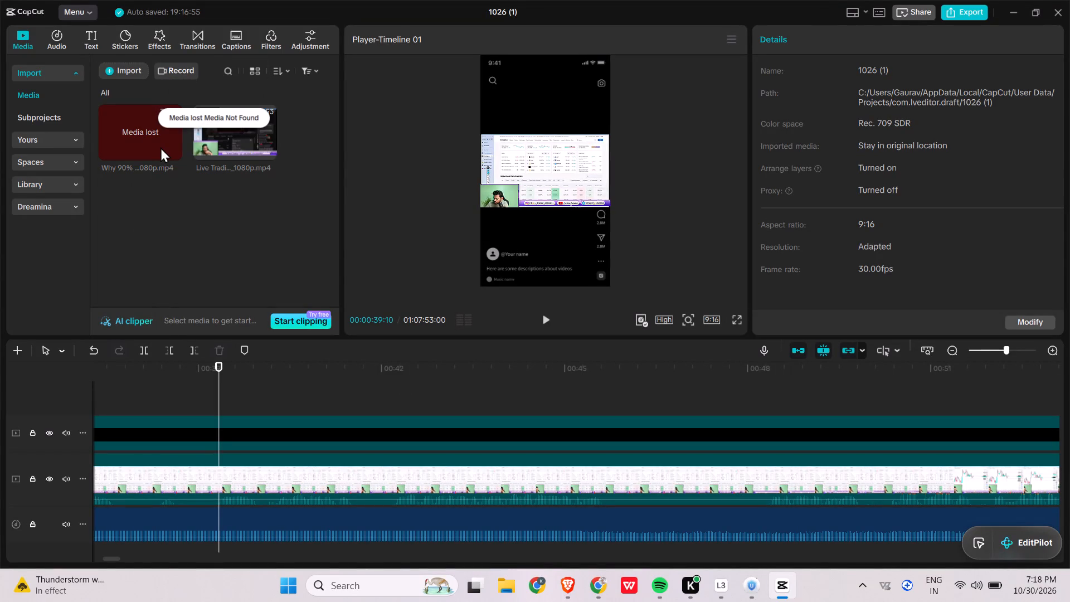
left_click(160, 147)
Reposition the playhead on the Live Trading clip to about 00:00:38:26, just before the Clip 1 start point.
scroll(239, 414, "down", 3, "ctrl")
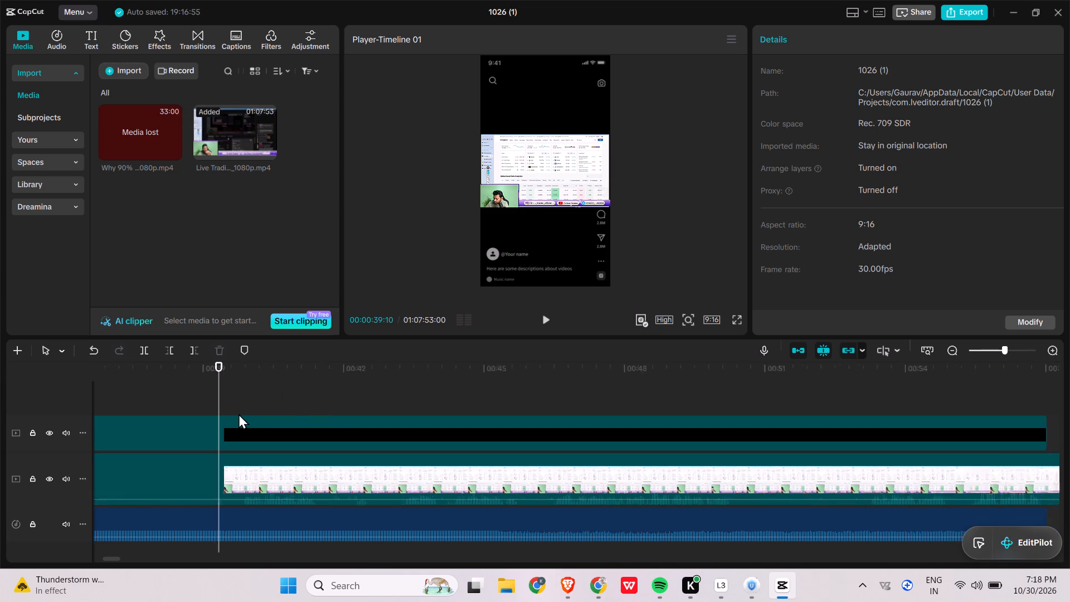
scroll(239, 414, "down", 11, "ctrl")
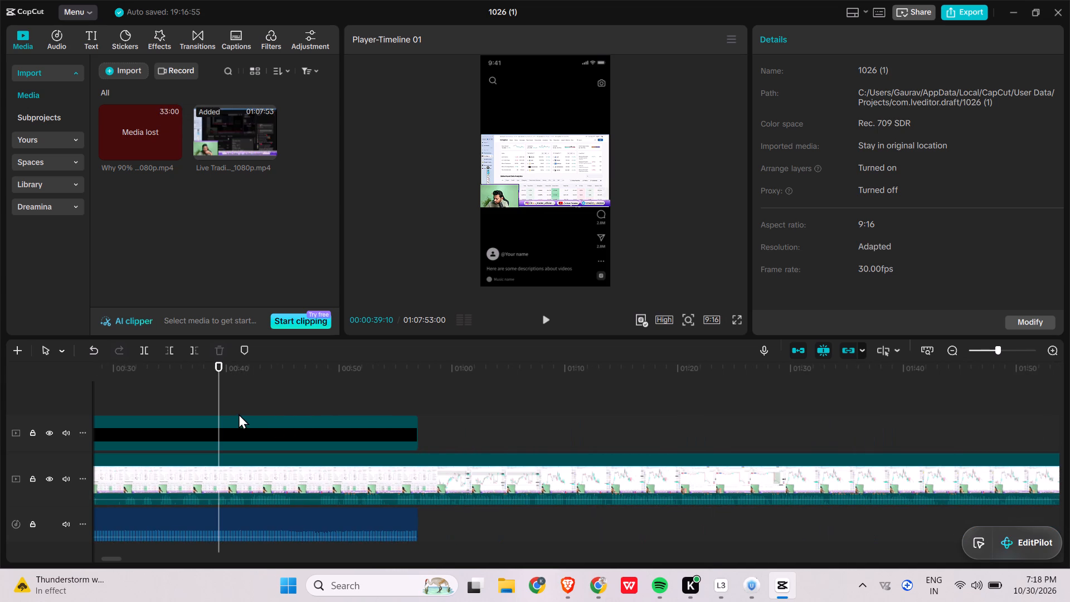
scroll(239, 414, "up", 14, "ctrl")
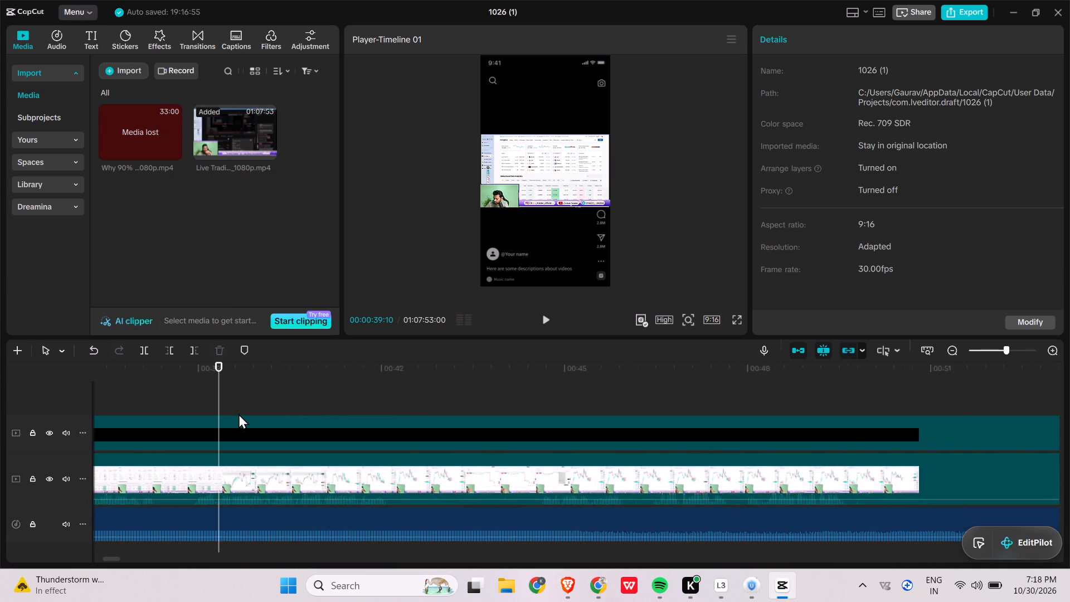
scroll(239, 414, "up", 2, "ctrl")
left_click(196, 396)
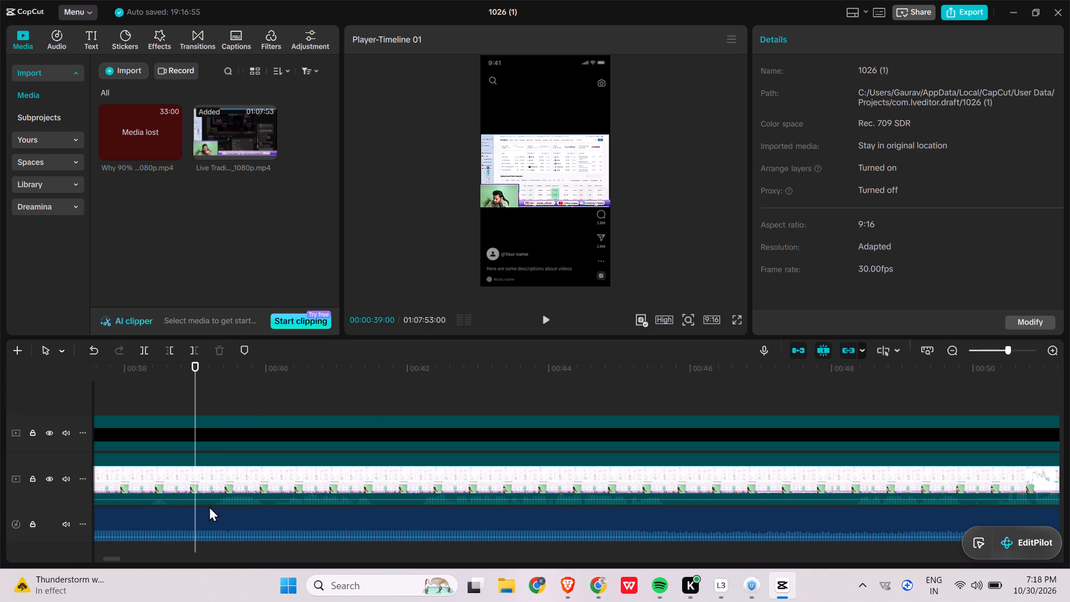
left_click(218, 395)
left_click(203, 398)
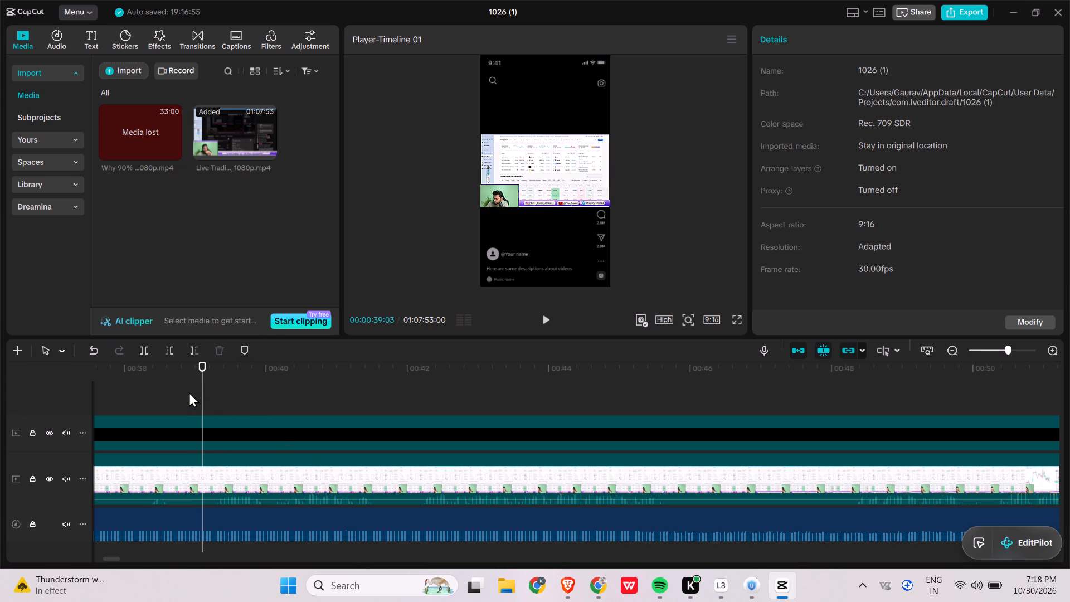
left_click(189, 392)
left_click(203, 392)
left_click_drag(203, 392, 234, 395)
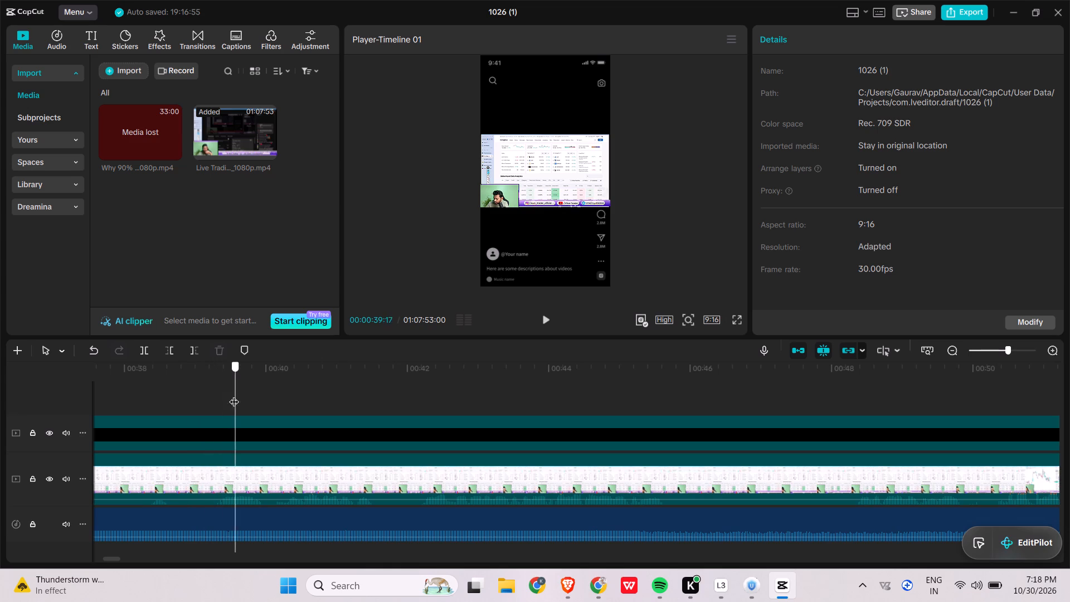
left_click_drag(234, 395, 210, 395)
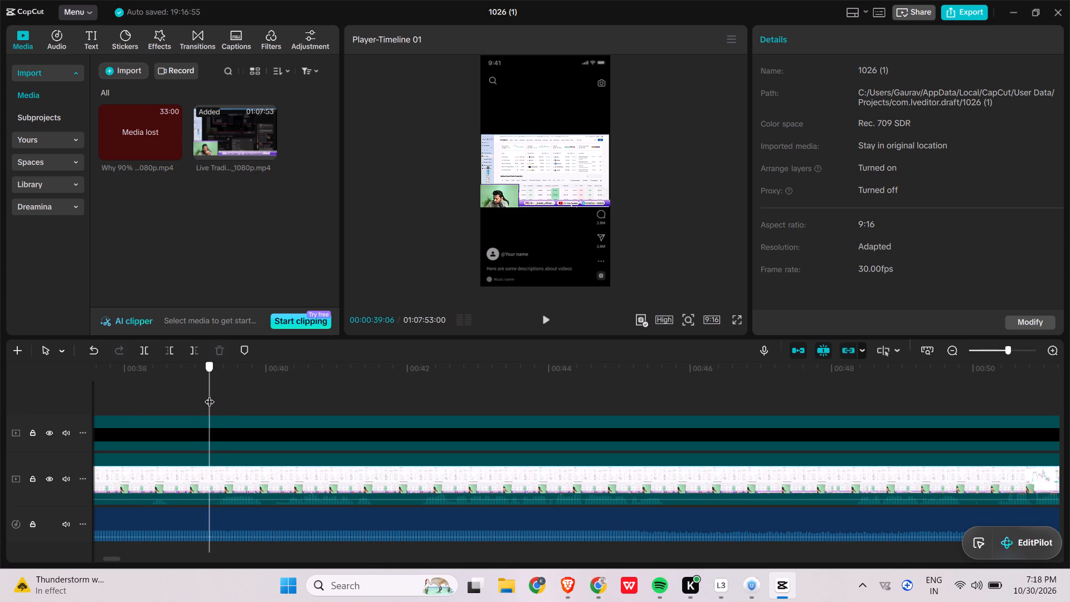
left_click_drag(210, 395, 481, 399)
left_click_drag(153, 525, 451, 422)
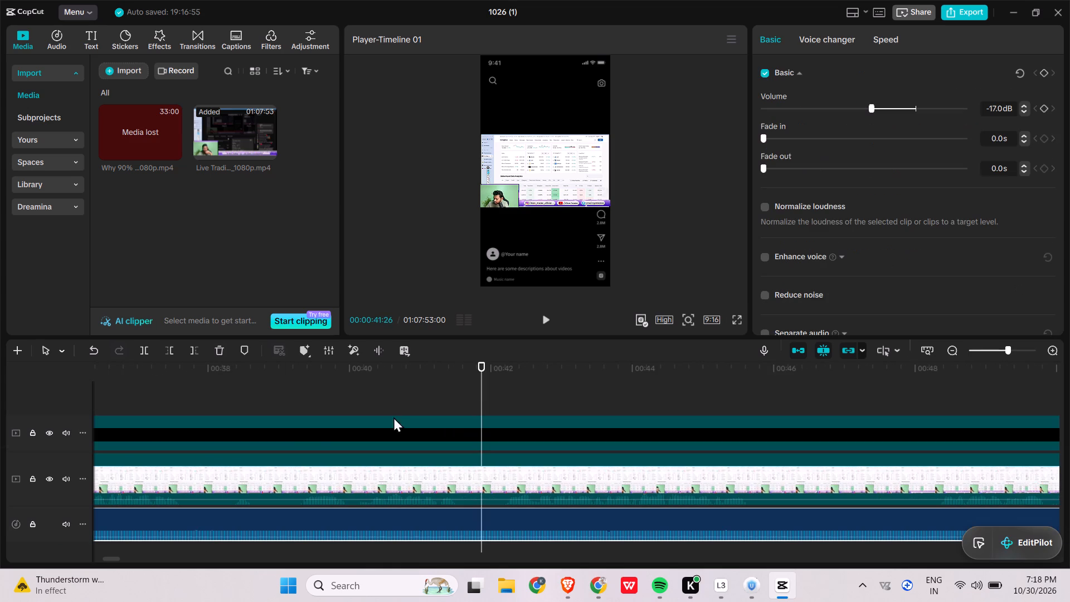
left_click(272, 419)
left_click(270, 392)
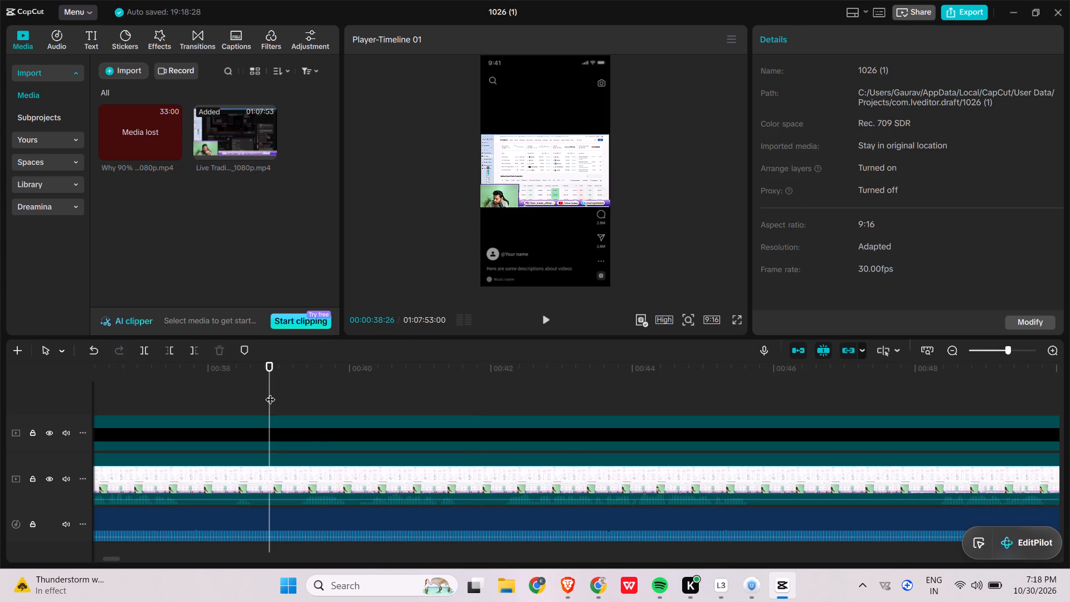
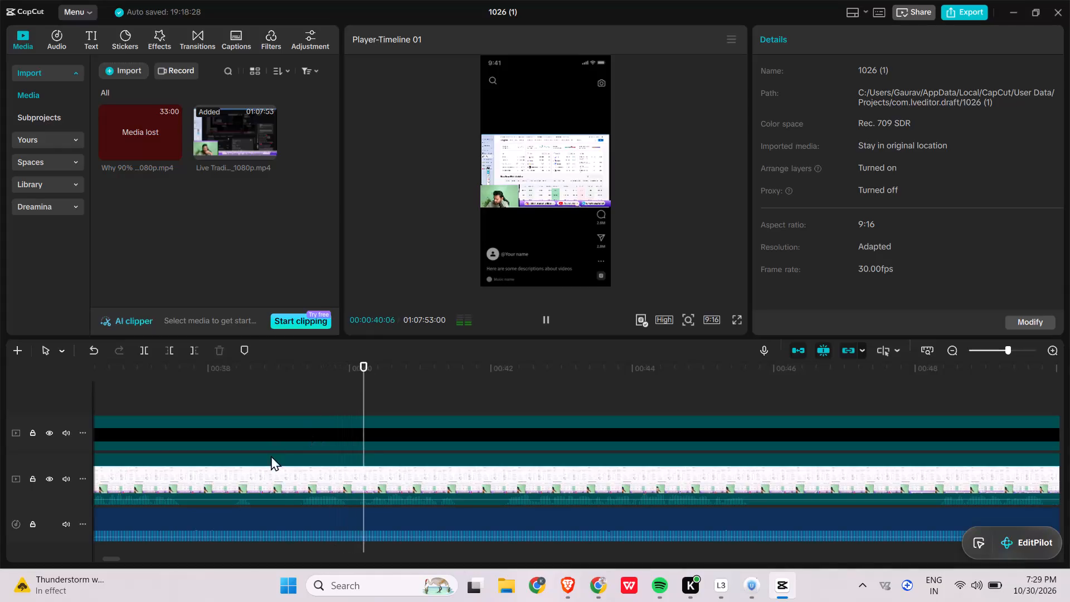
Delete the background audio clip from the track beneath the Live Trading recording.
left_click(285, 512)
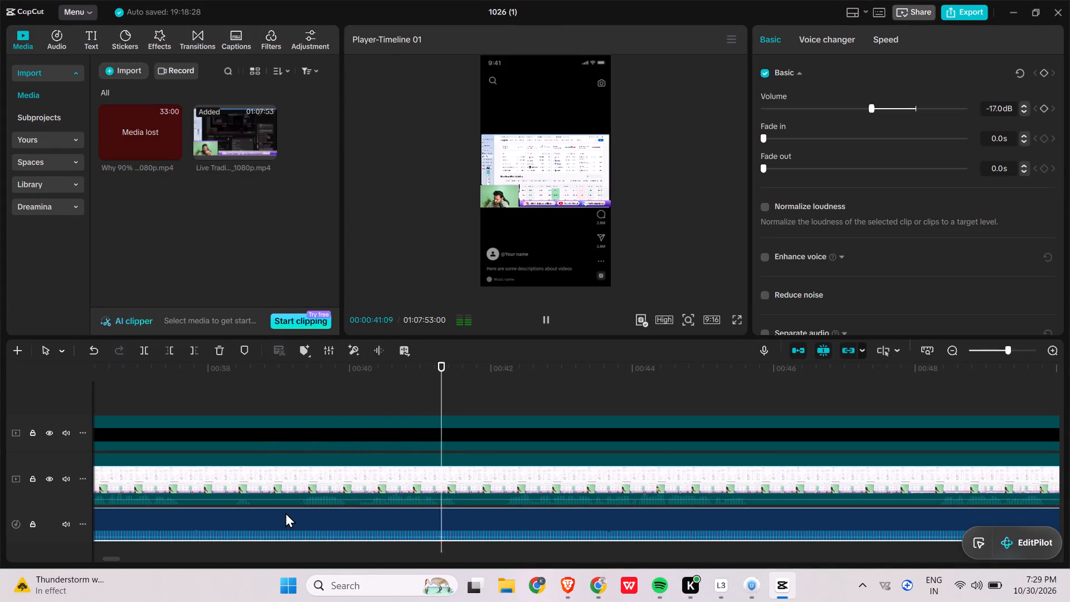
key("BackSpace")
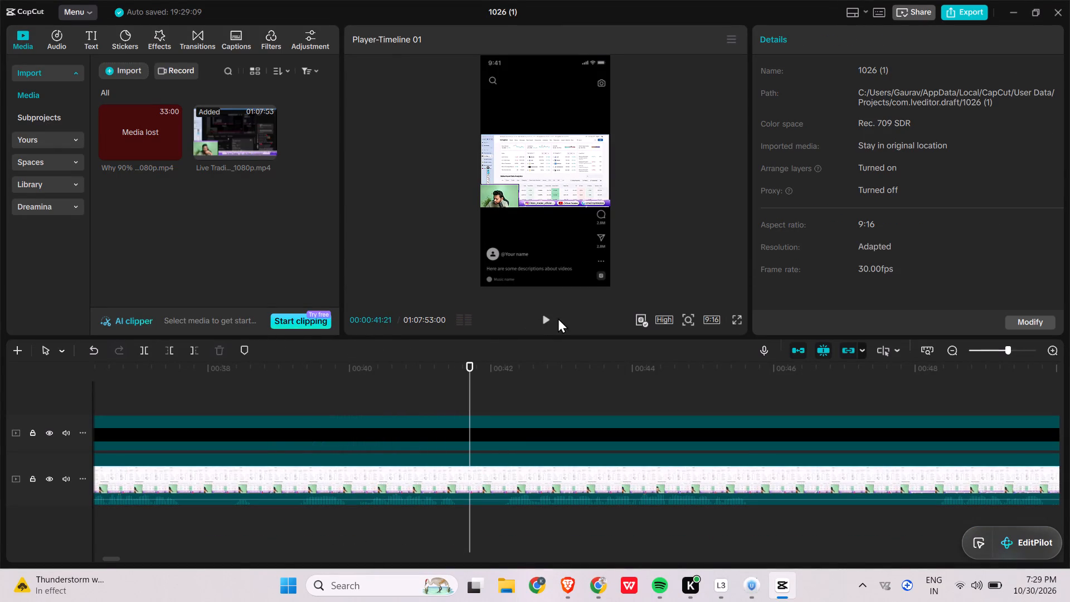
Play the recording onward from about 00:00:41:21 to review the Clip 1 section.
left_click(558, 315)
left_click(537, 318)
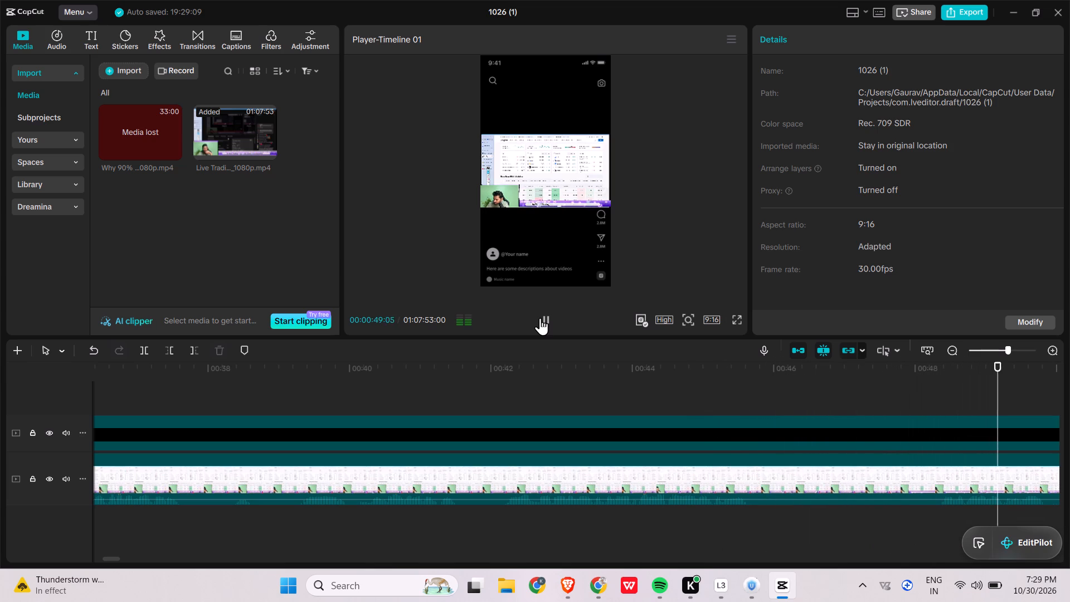
scroll(540, 318, "down", 7, "ctrl")
scroll(660, 490, "down", 2, "ctrl")
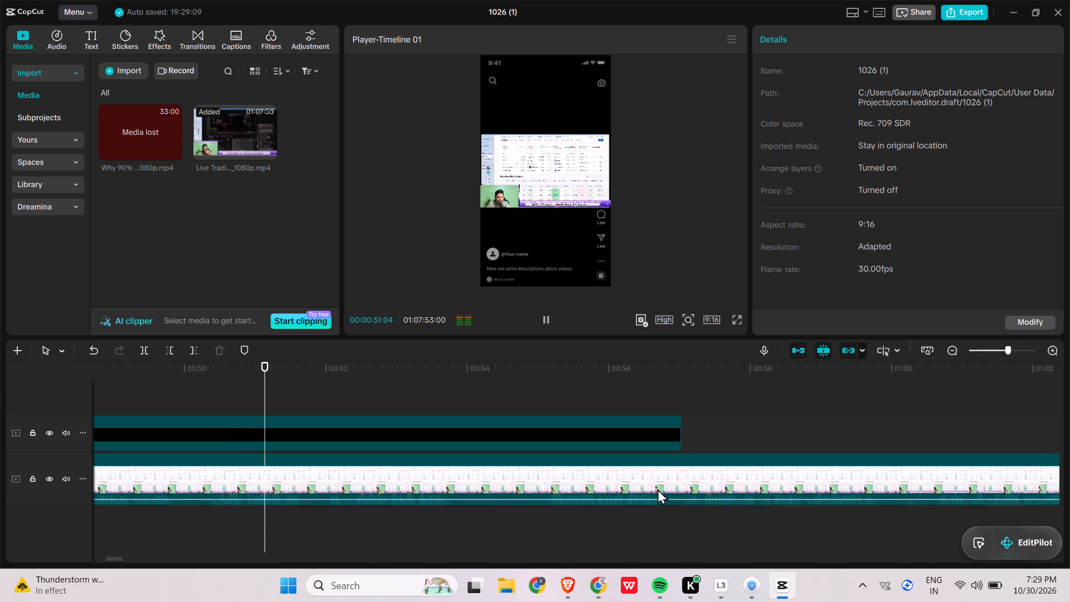
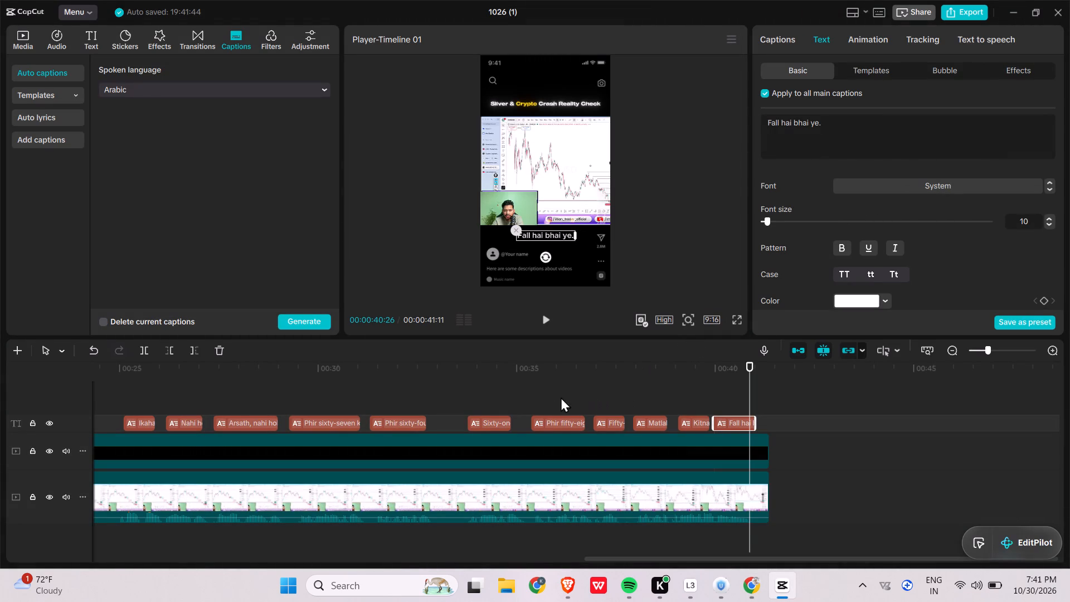
In the caption list, split the seventh caption into "Industrial demand mein tha," and "har jagah tha.".
scroll(474, 398, "down", 1)
left_click(770, 46)
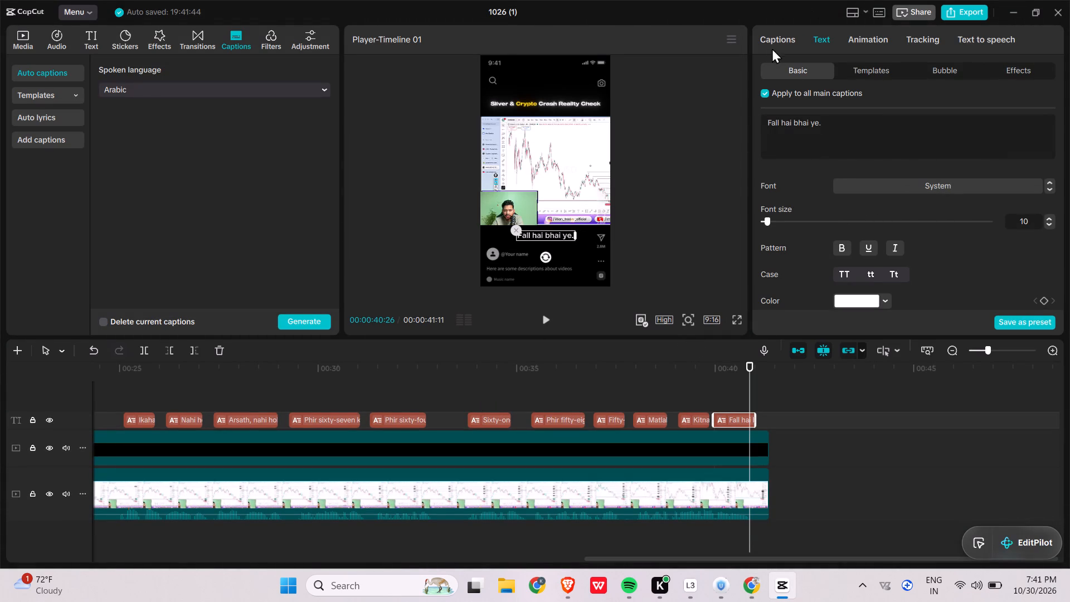
scroll(876, 224, "up", 5)
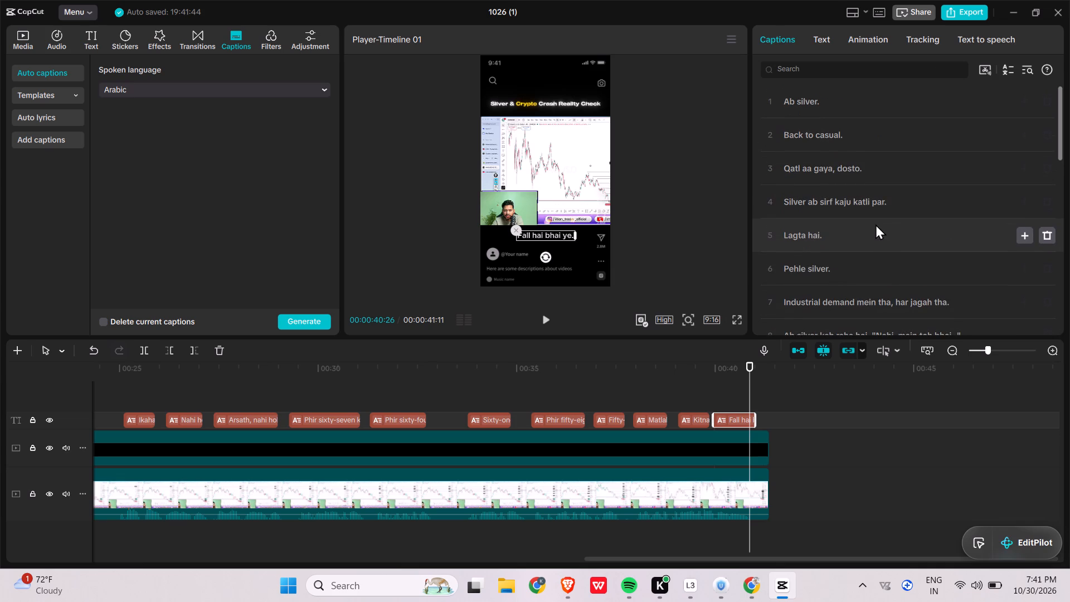
left_click(898, 304)
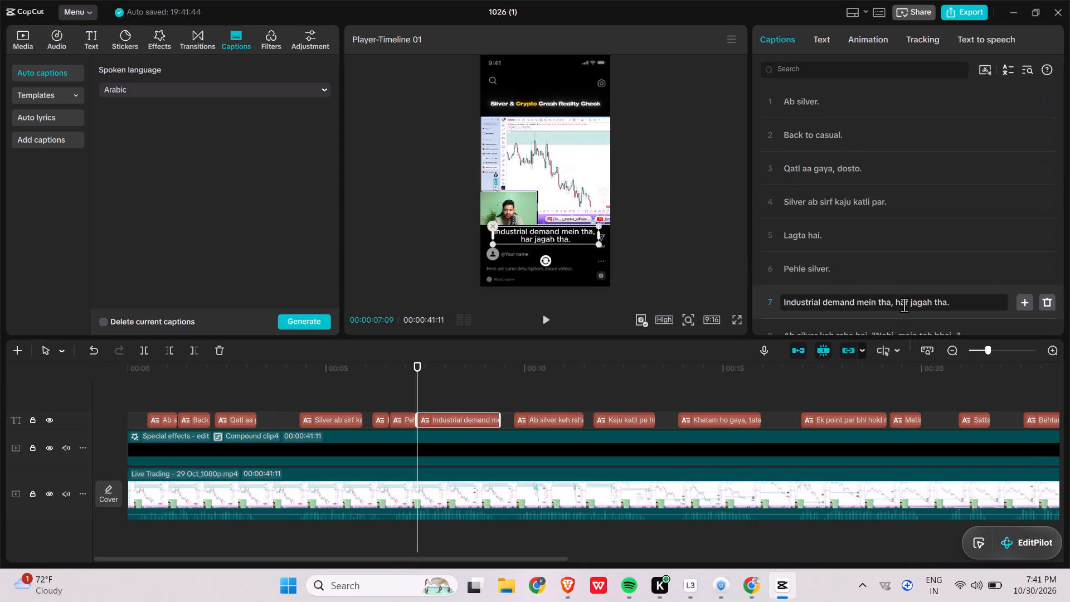
left_click(897, 304)
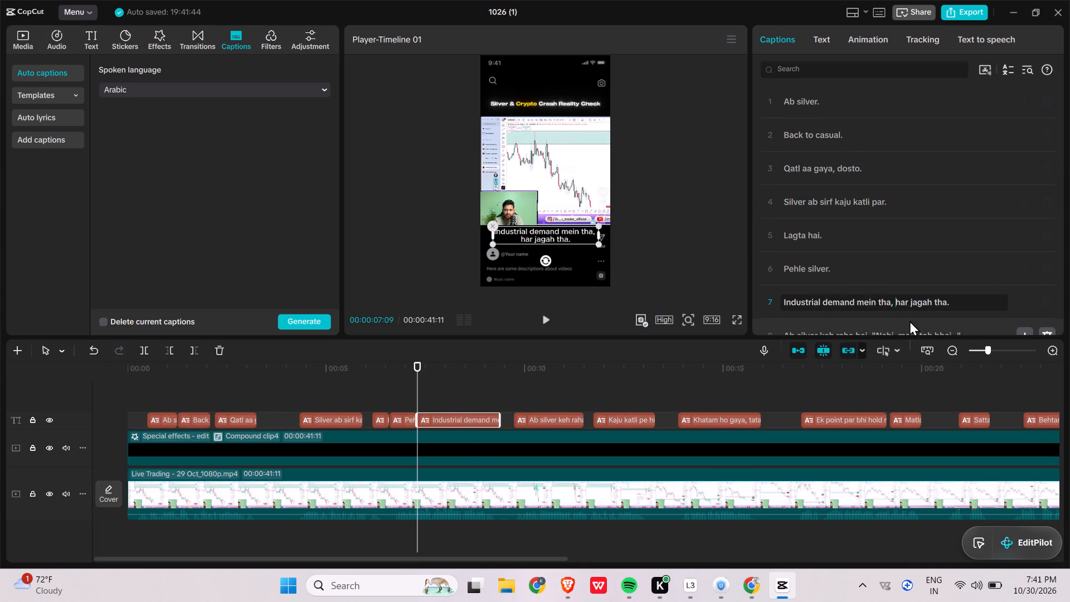
key("Return")
Split the ninth caption into "Ab silver keh raha hai," and "Nahi, main toh bhai...".
scroll(909, 321, "down", 1)
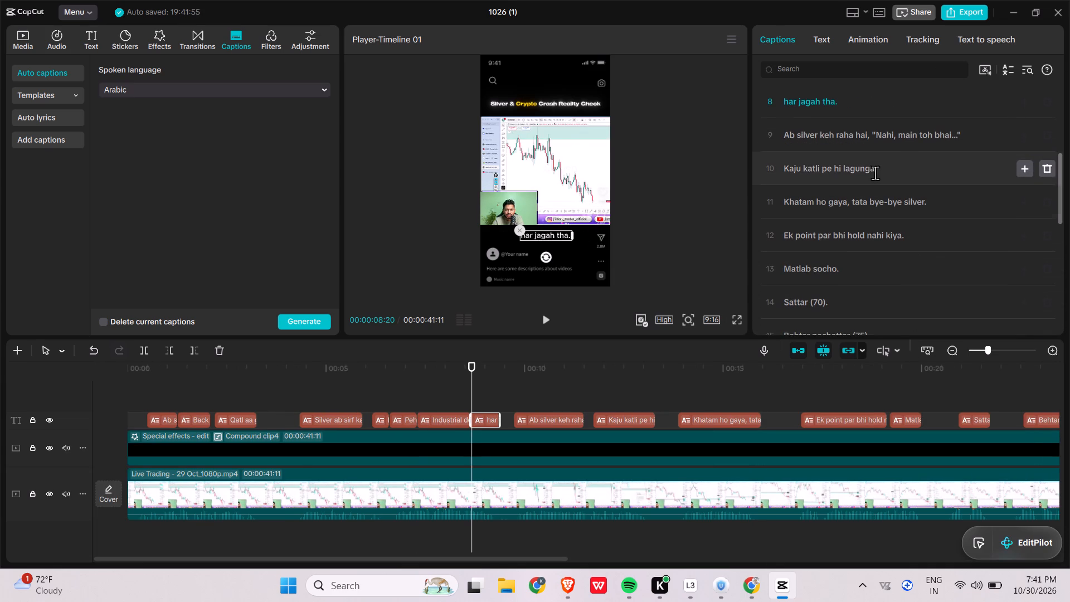
left_click(872, 135)
key("Return")
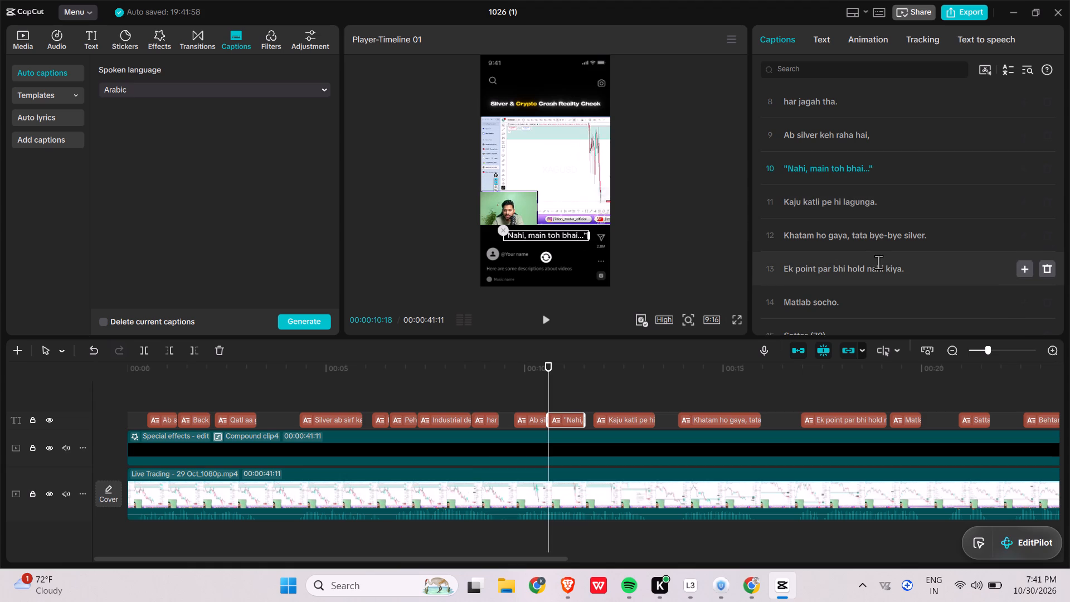
Split the twelfth caption into "Khatam ho gaya," and "tata bye-bye silver.".
left_click(854, 234)
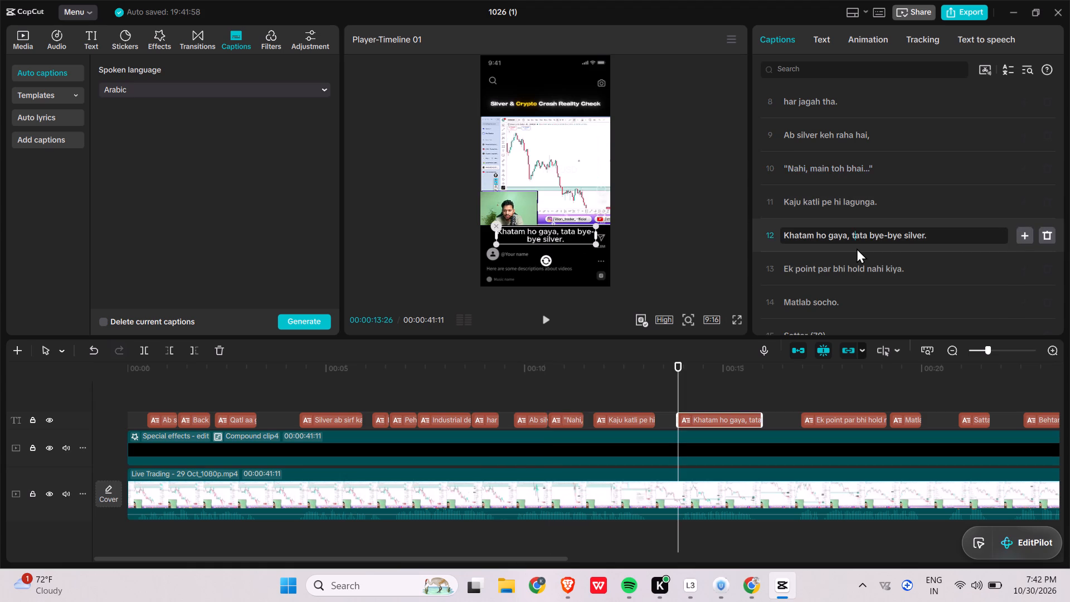
key("Left")
key("Return")
Check the remaining captions for long lines, and split the third caption into "Qatl aa gaya," and "dosto.".
scroll(857, 248, "down", 2)
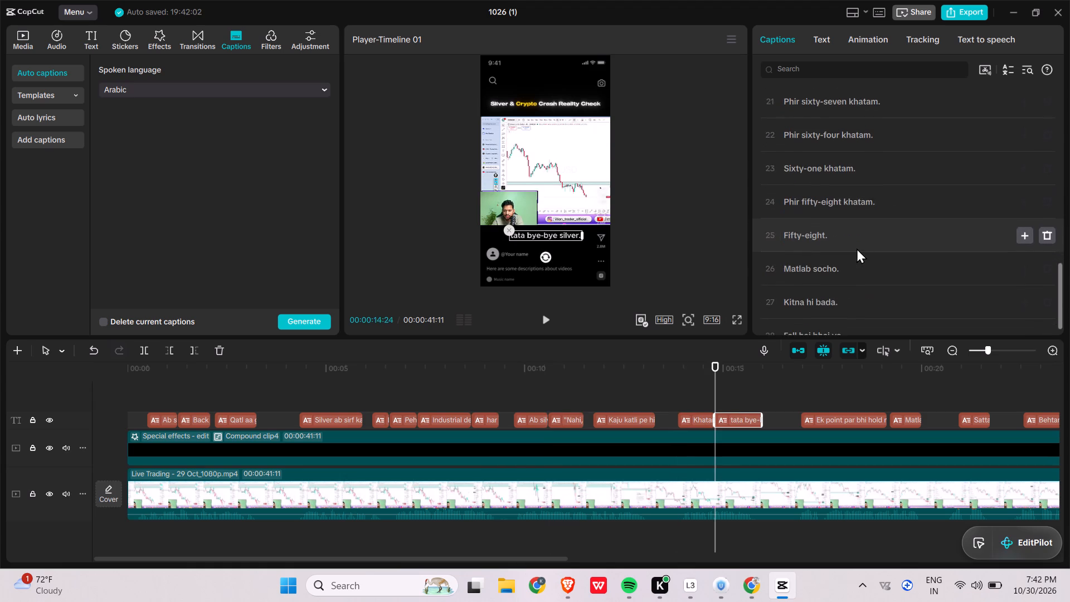
scroll(857, 248, "down", 2)
scroll(857, 248, "up", 9)
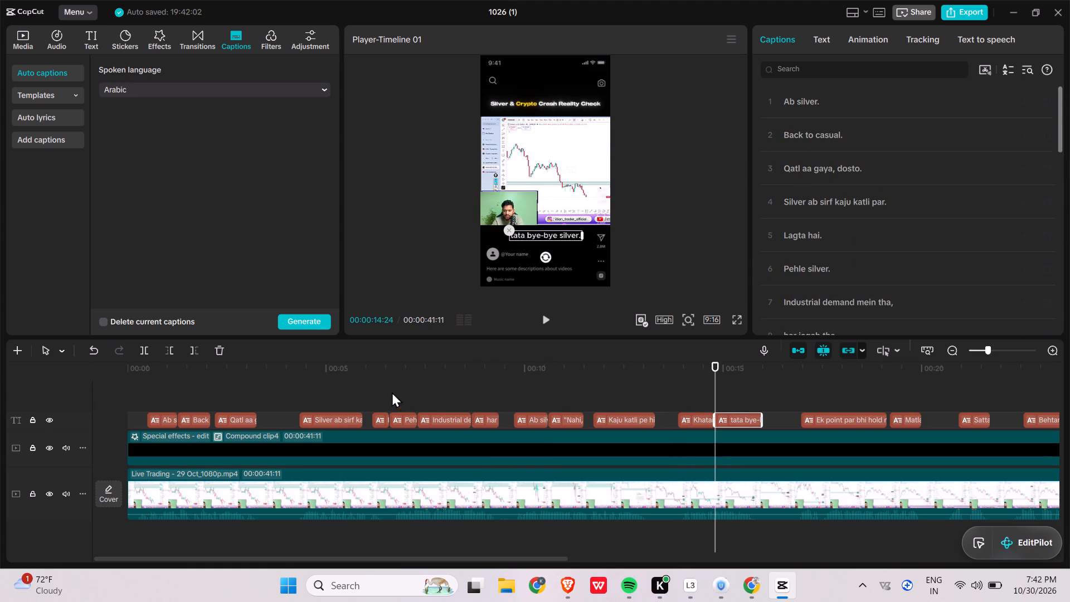
left_click(834, 169)
key("Return")
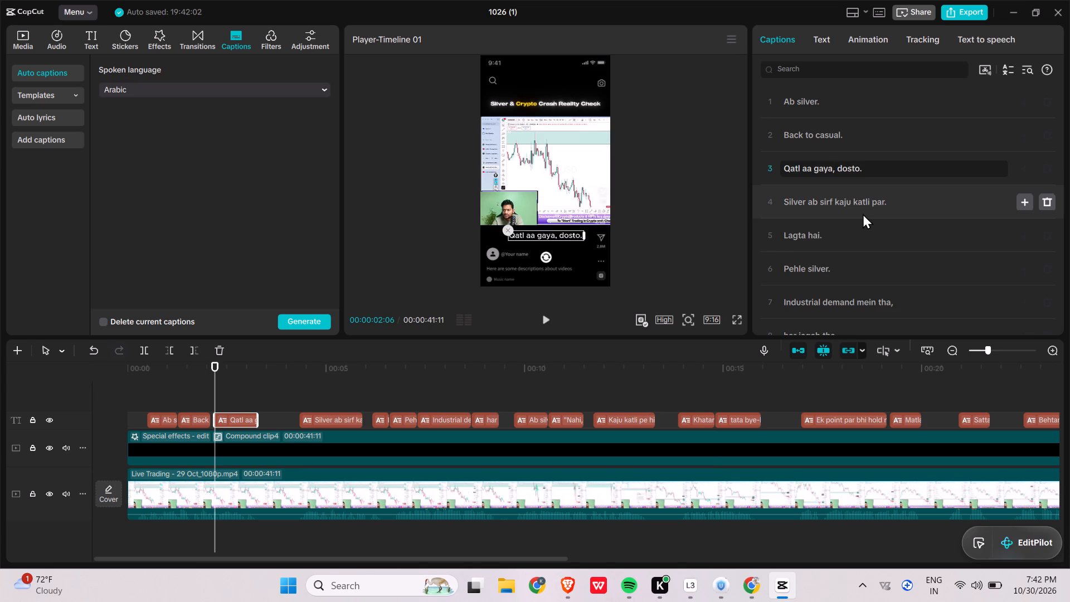
Move the playhead back to the first caption, near the start of the timeline.
left_click(144, 368)
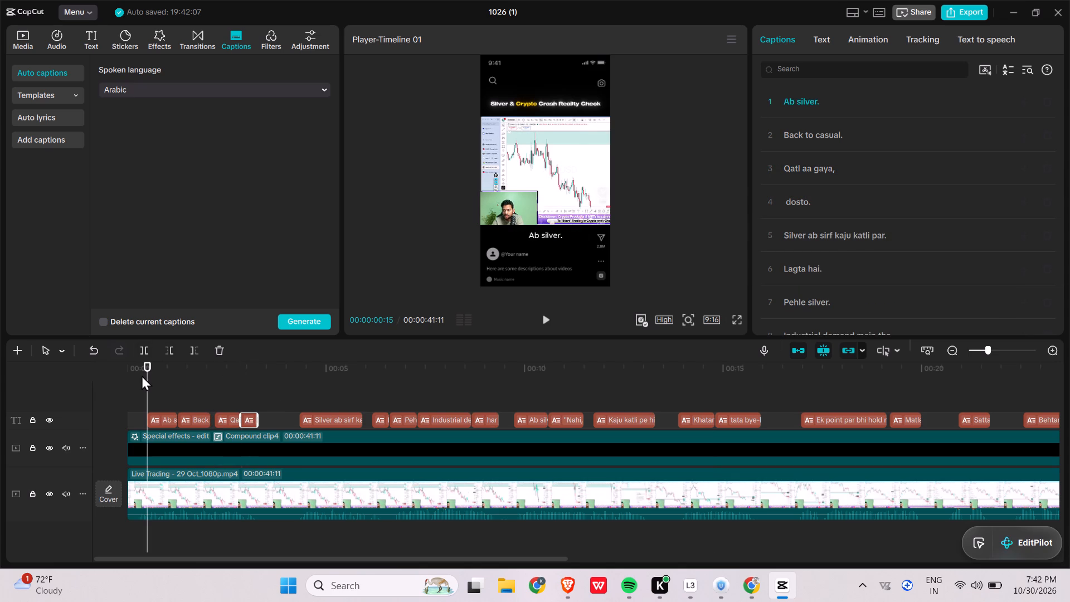
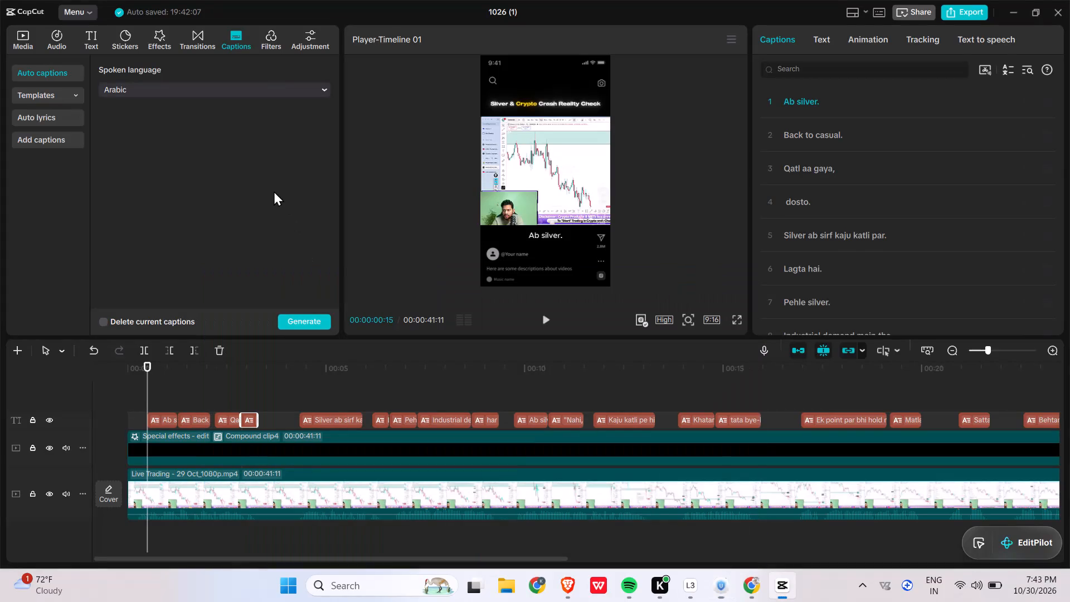
Play the opening captions repeatedly, from "Ab silver." to "Qatl aa gaya," and compare their wording with the speech.
key("space")
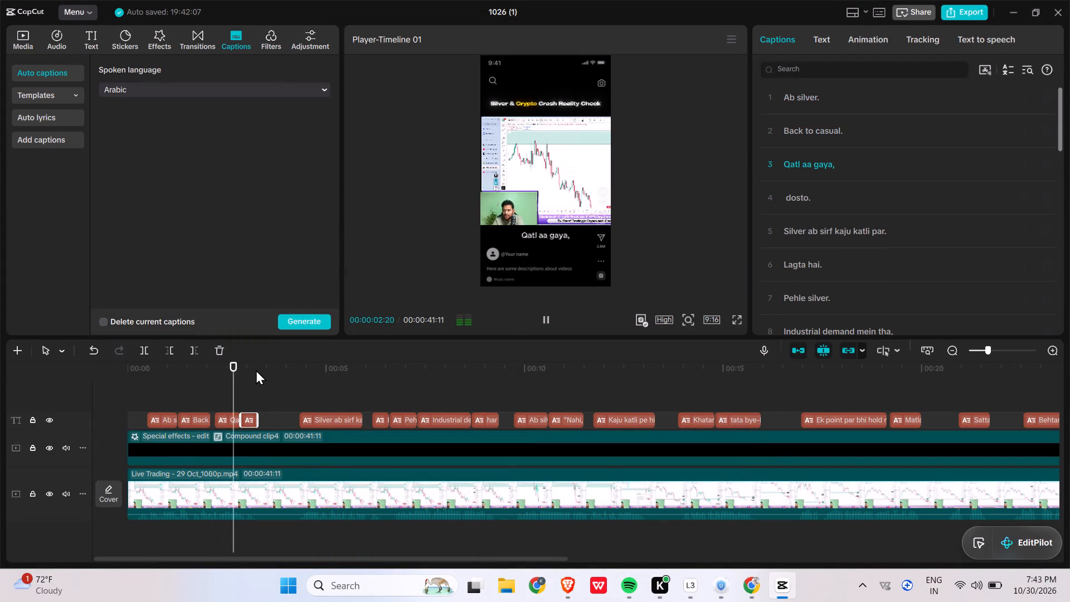
key("space")
left_click(155, 384)
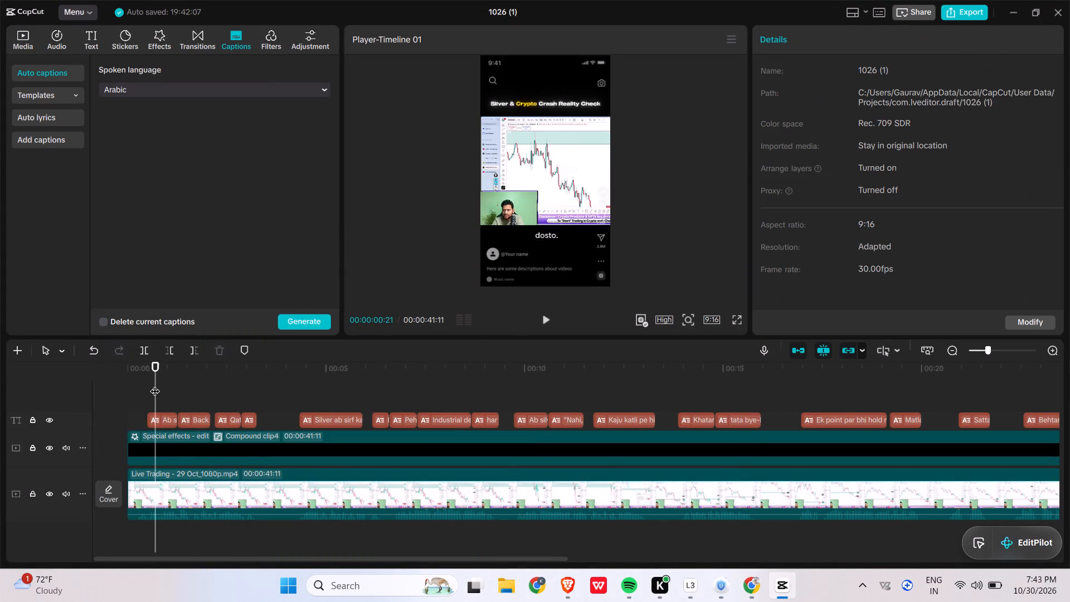
left_click(145, 381)
key("space")
key("space")
key("space")
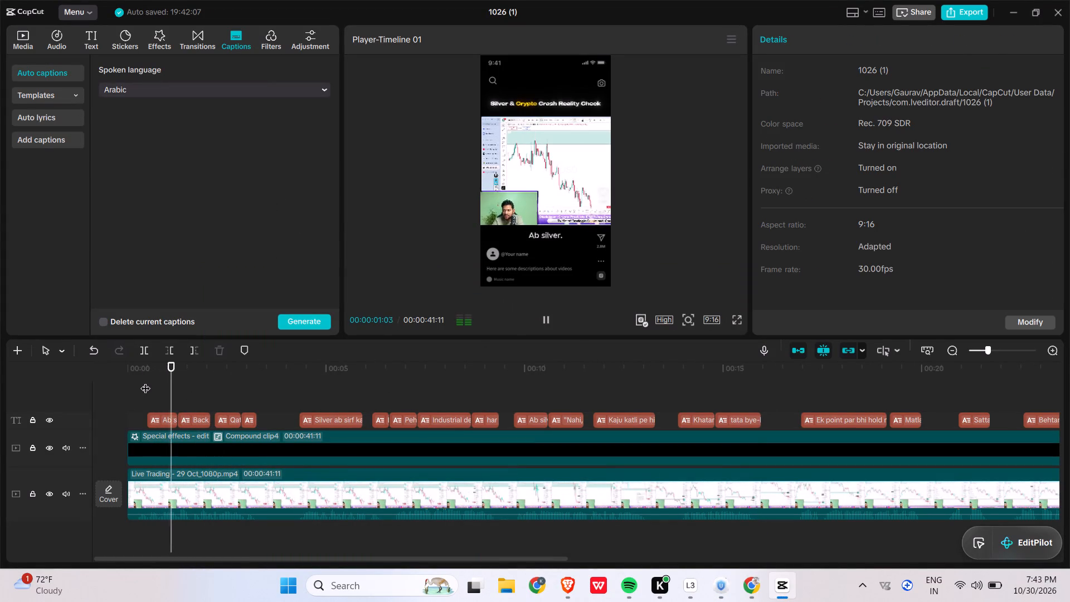
key("space")
key("space")
key("space")
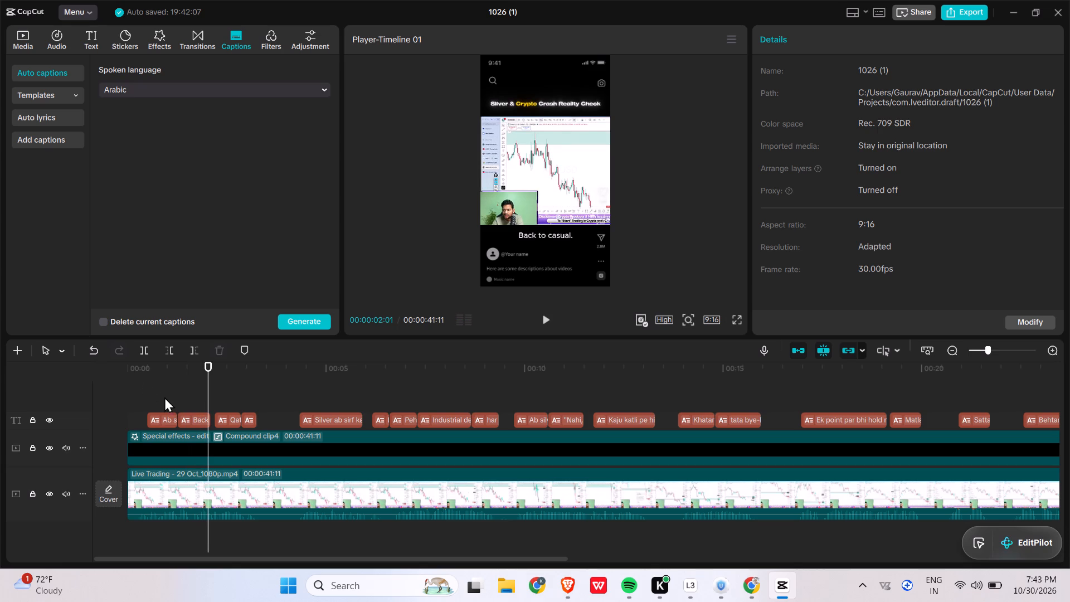
left_click(140, 375)
key("space")
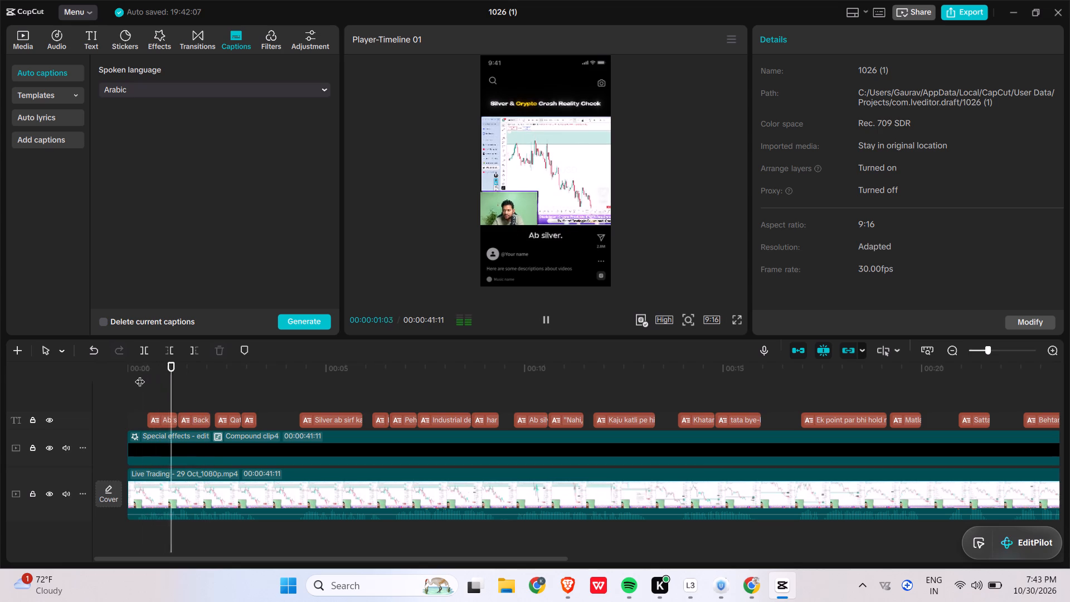
key("space")
key("space")
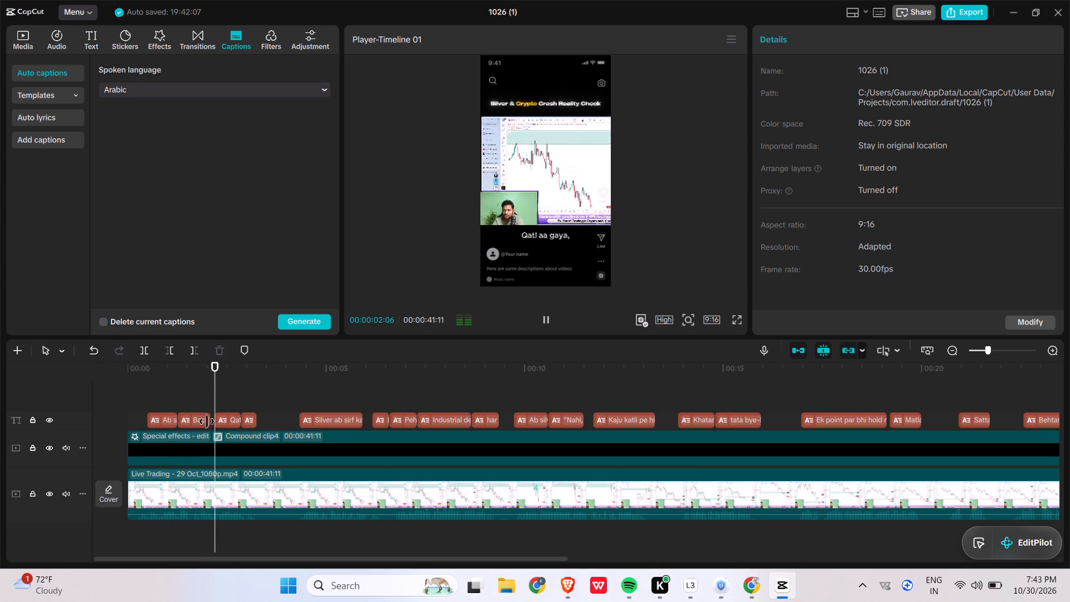
key("space")
Correct the second caption's text to "Back to kaju".
left_click(194, 423)
left_click(192, 382)
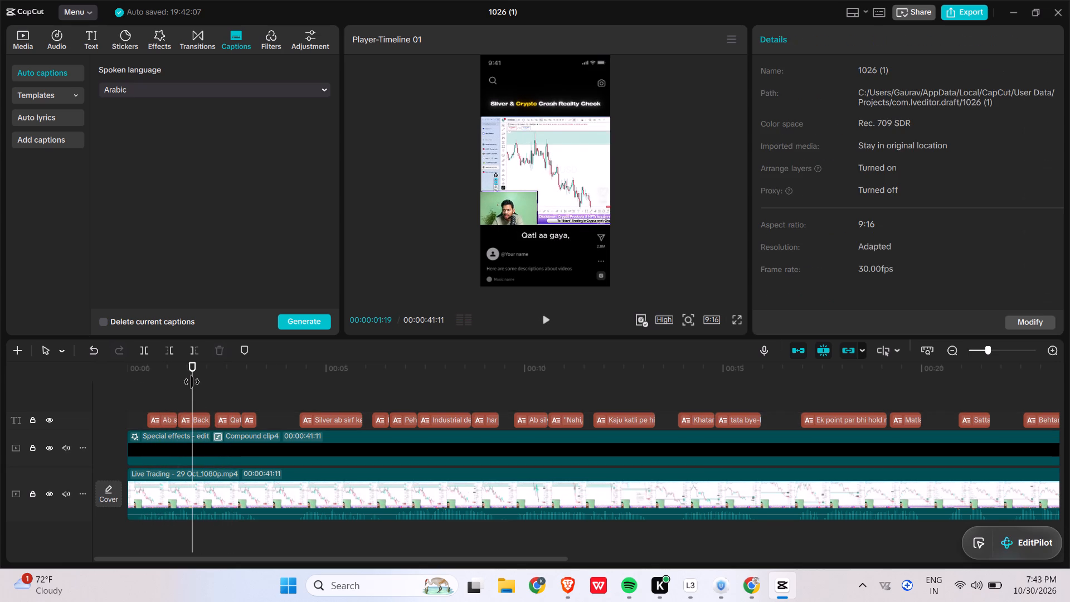
left_click(200, 424)
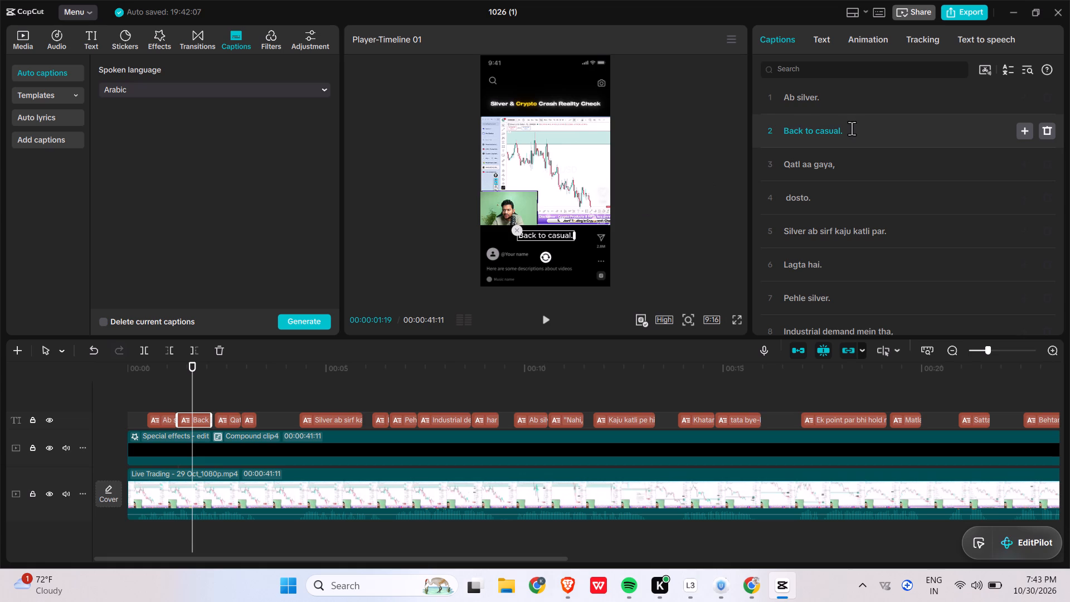
left_click(852, 128)
key("BackSpace")
key("BackSpace")
key("BackSpace")
key("BackSpace")
key("BackSpace")
key("BackSpace")
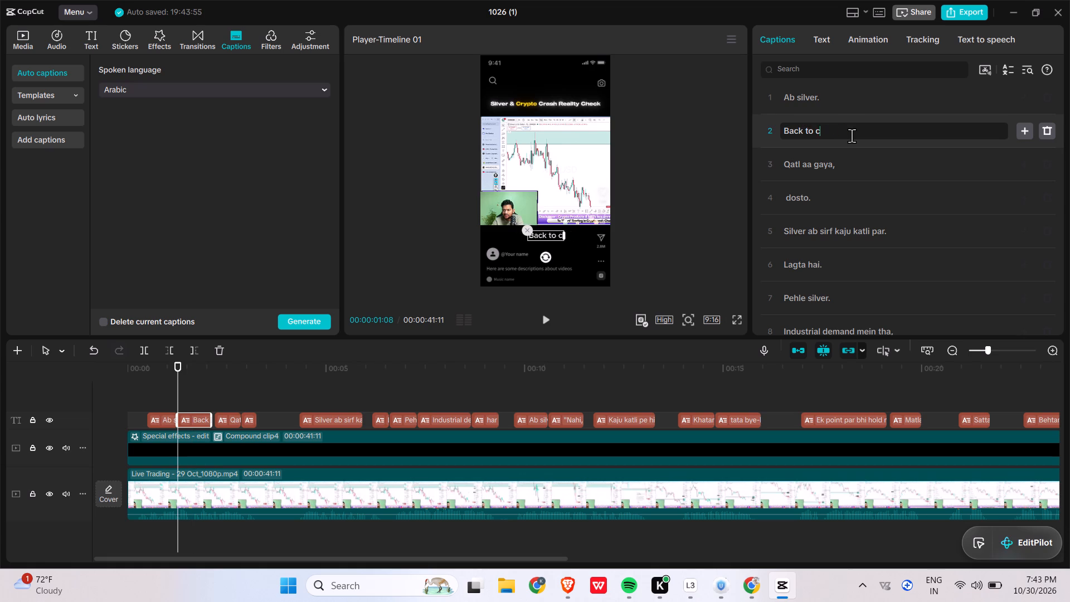
key("BackSpace")
type("kaju")
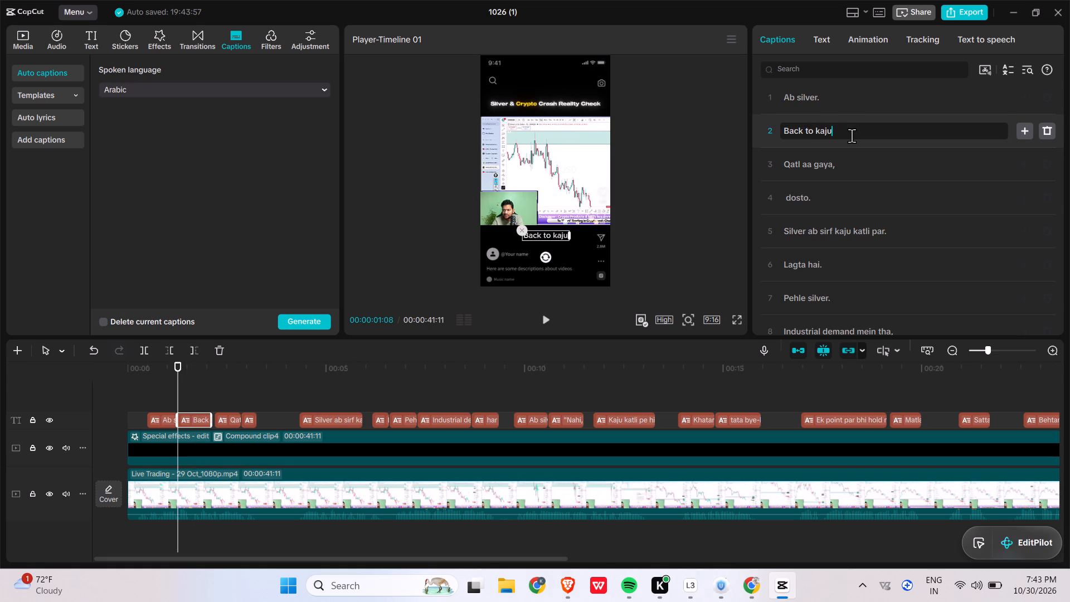
Correct the first word of the third caption to "Qatli".
left_click(802, 165)
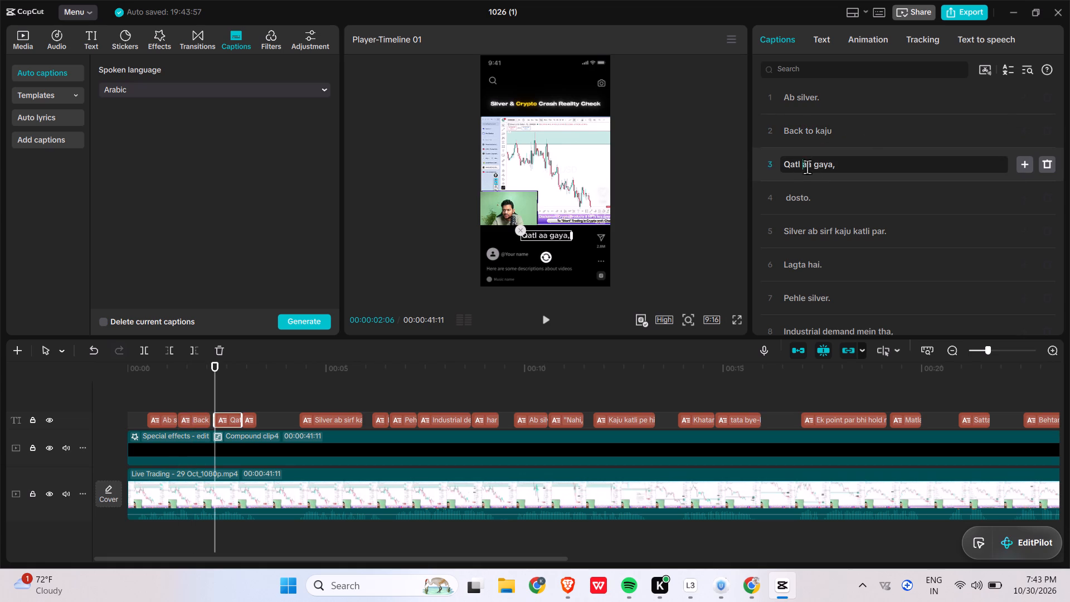
key("Left")
key("i")
left_click(697, 251)
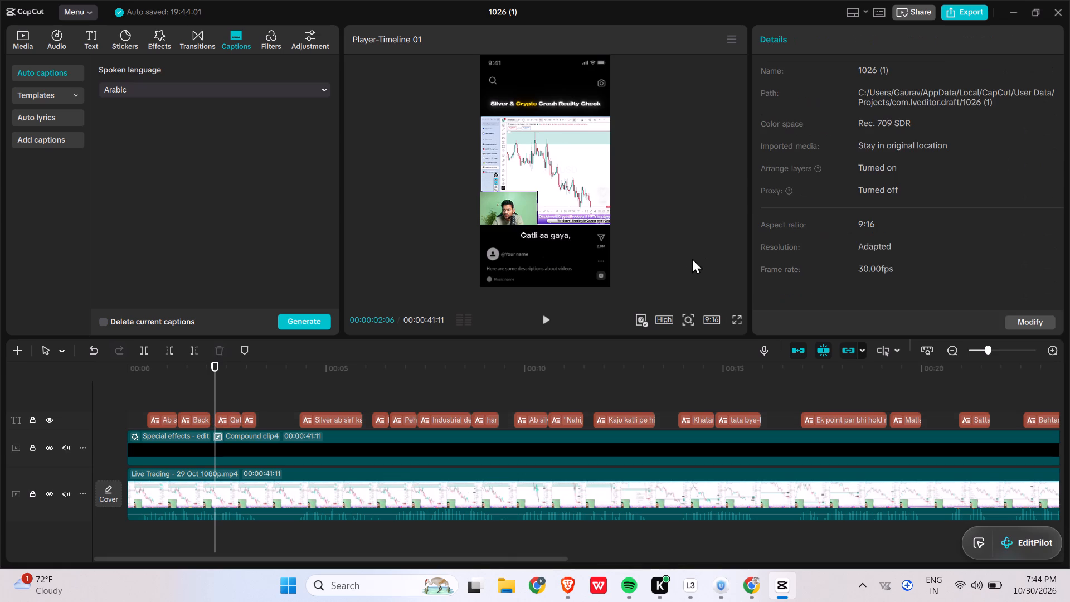
Replay the opening and move "Qatli" from the start of the third caption to the end of the second, after "Back to kaju".
left_click(149, 383)
key("space")
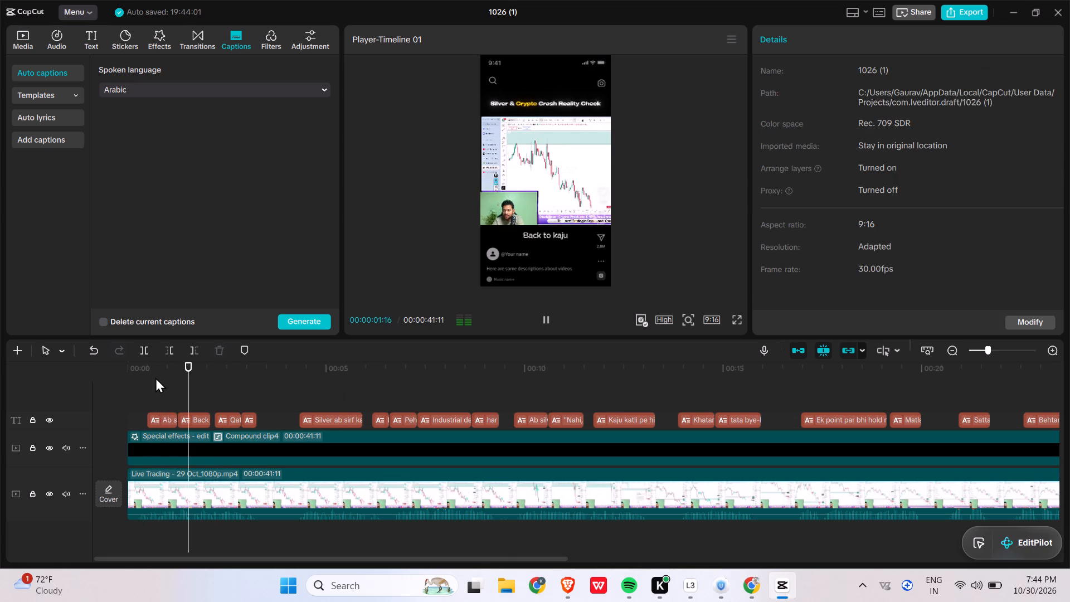
key("space")
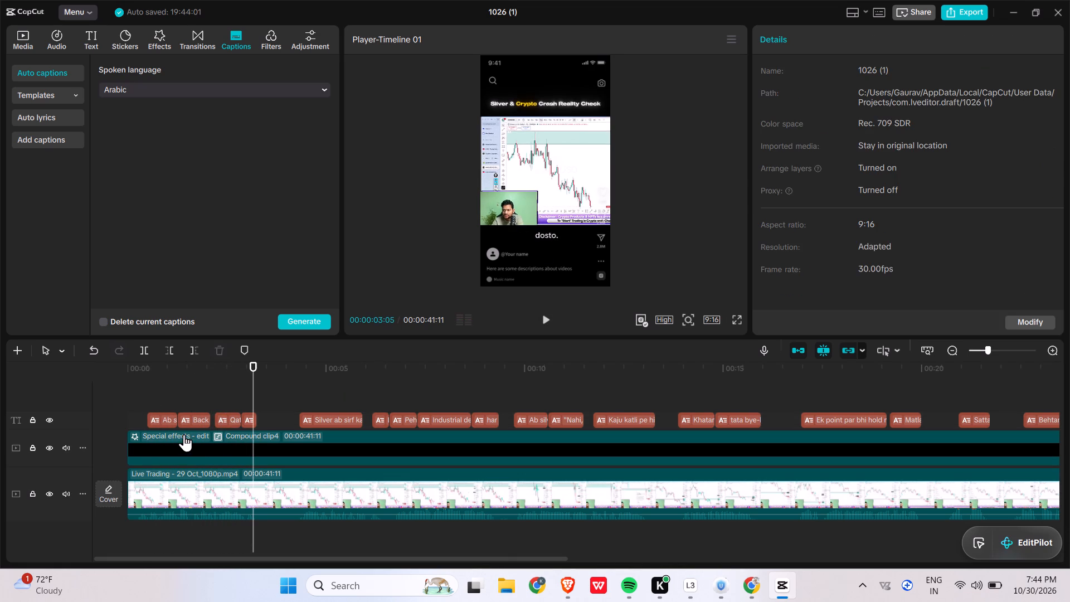
left_click(230, 419)
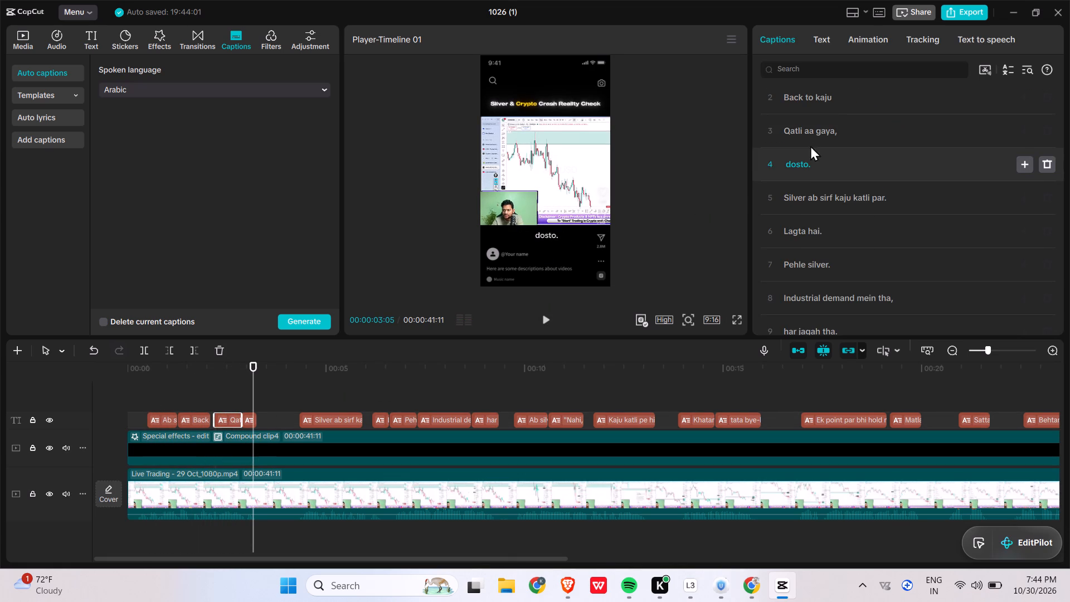
left_click_drag(805, 130, 771, 133)
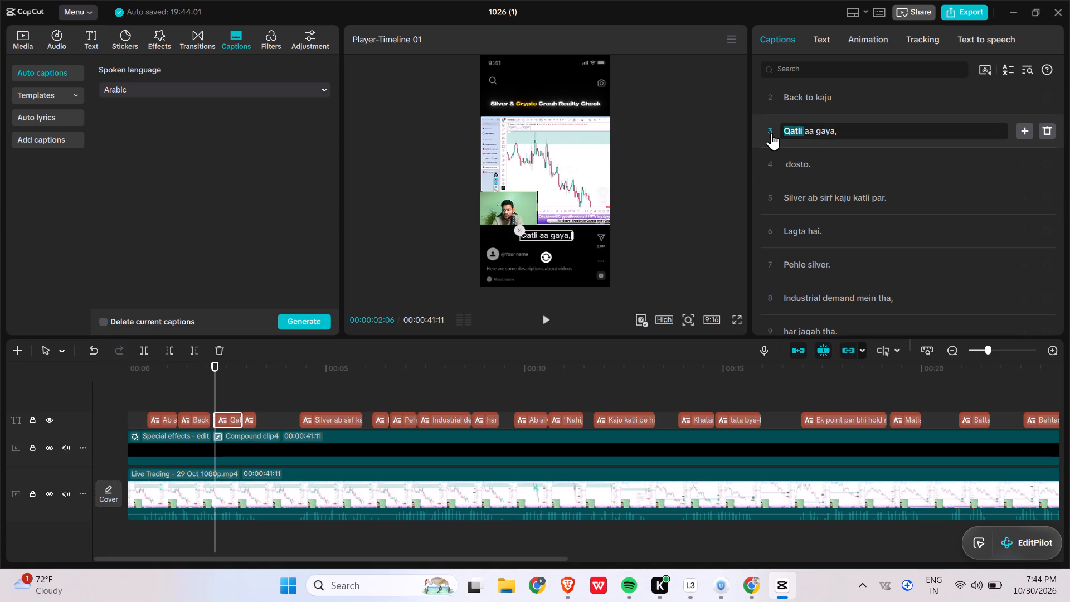
key("ctrl+c")
key("BackSpace")
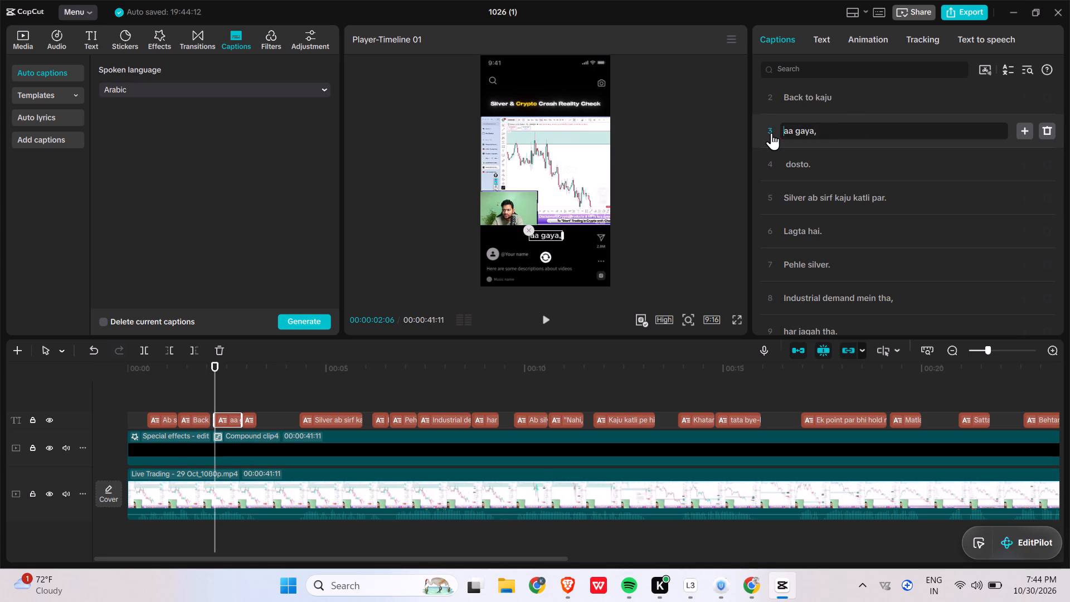
left_click(847, 101)
key("space")
key("ctrl+v")
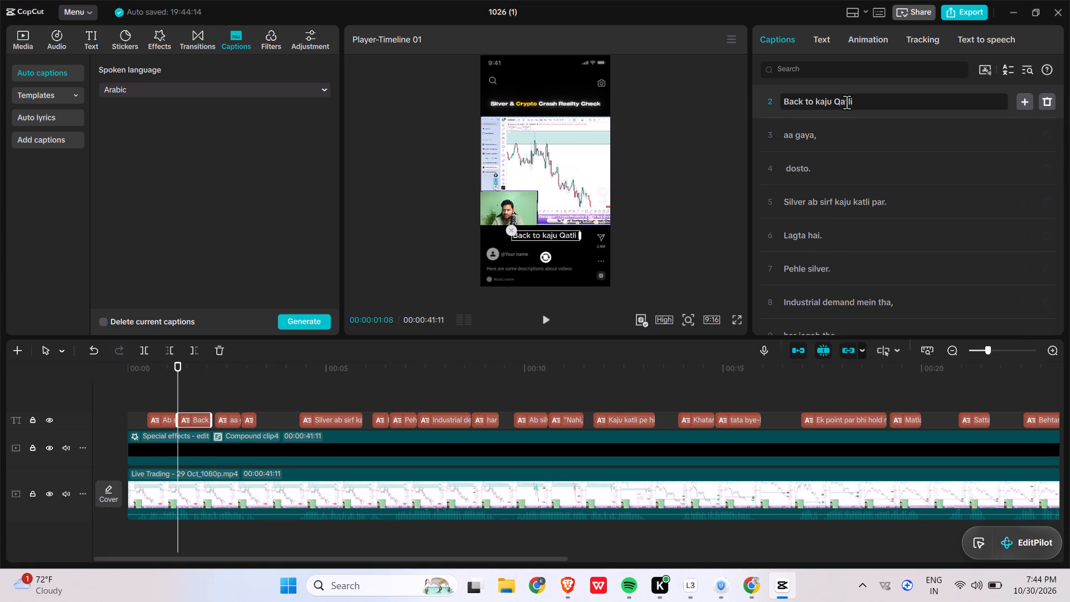
Play the timeline from the start through the "Matlab socho." caption, checking each caption's wording against the speech.
left_click(135, 383)
key("space")
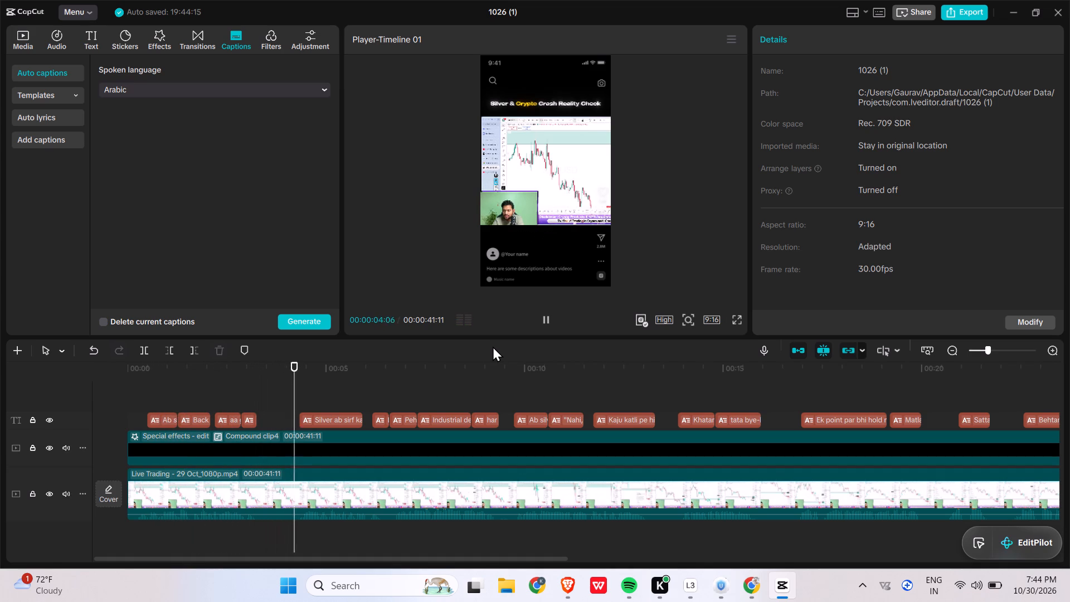
key("space")
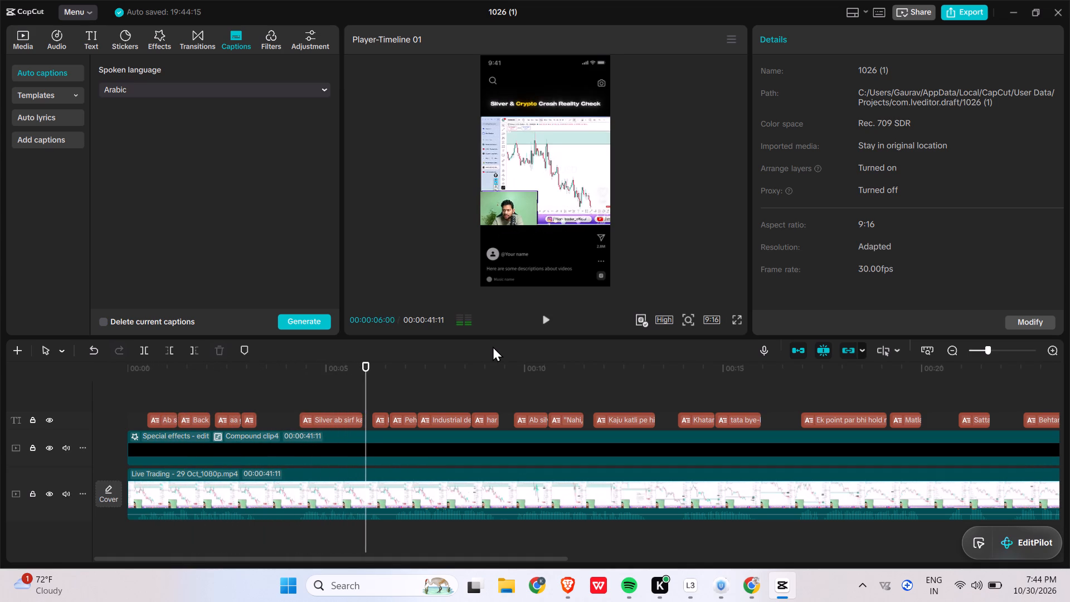
key("space")
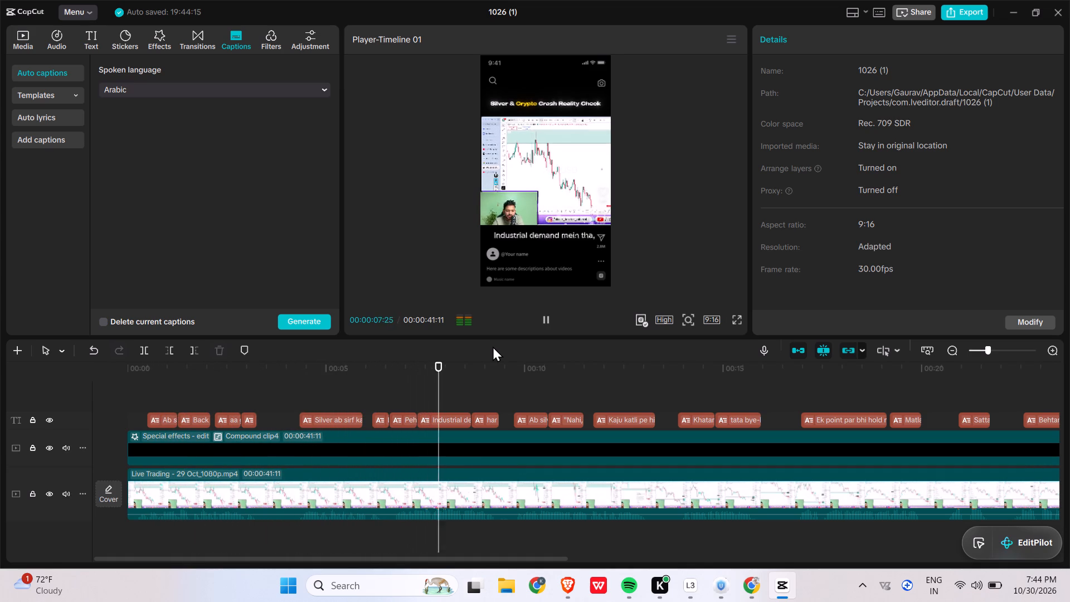
key("space")
key("space")
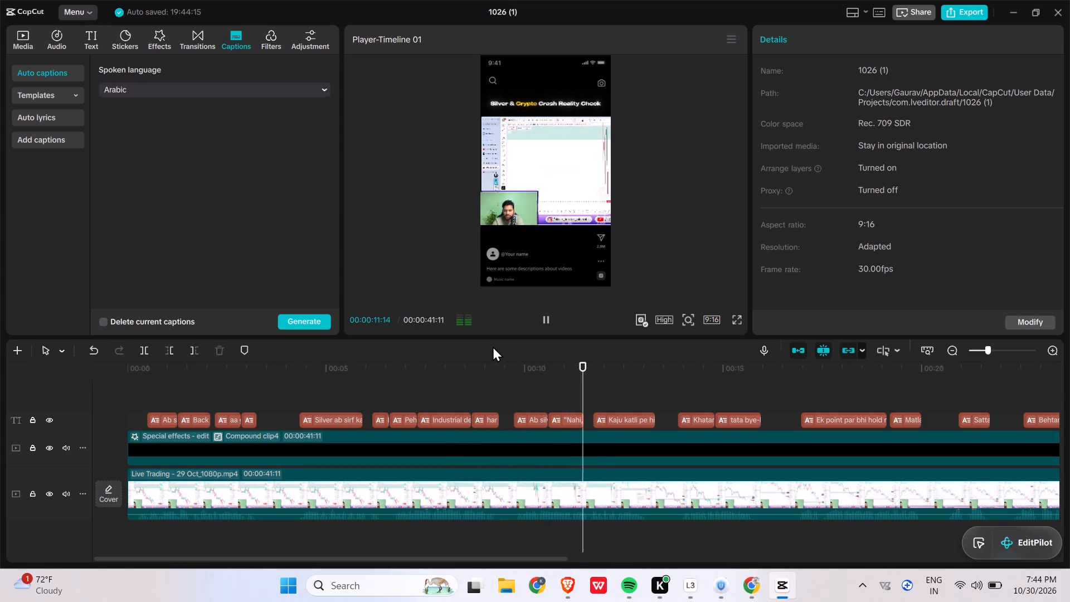
key("space")
scroll(493, 346, "left", 1)
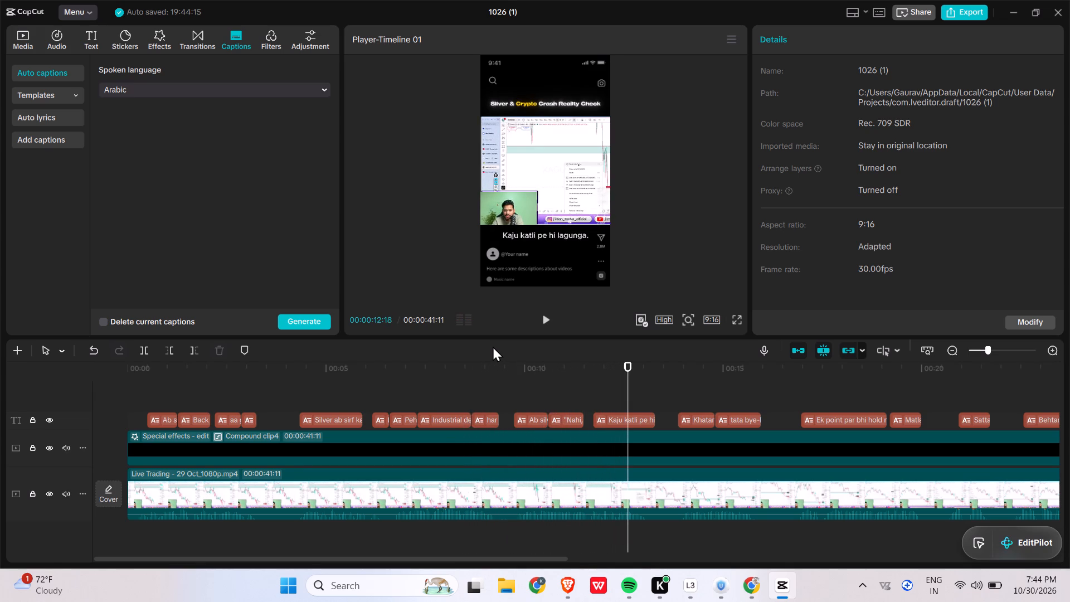
scroll(493, 346, "left", 1)
scroll(631, 415, "left", 2)
key("space")
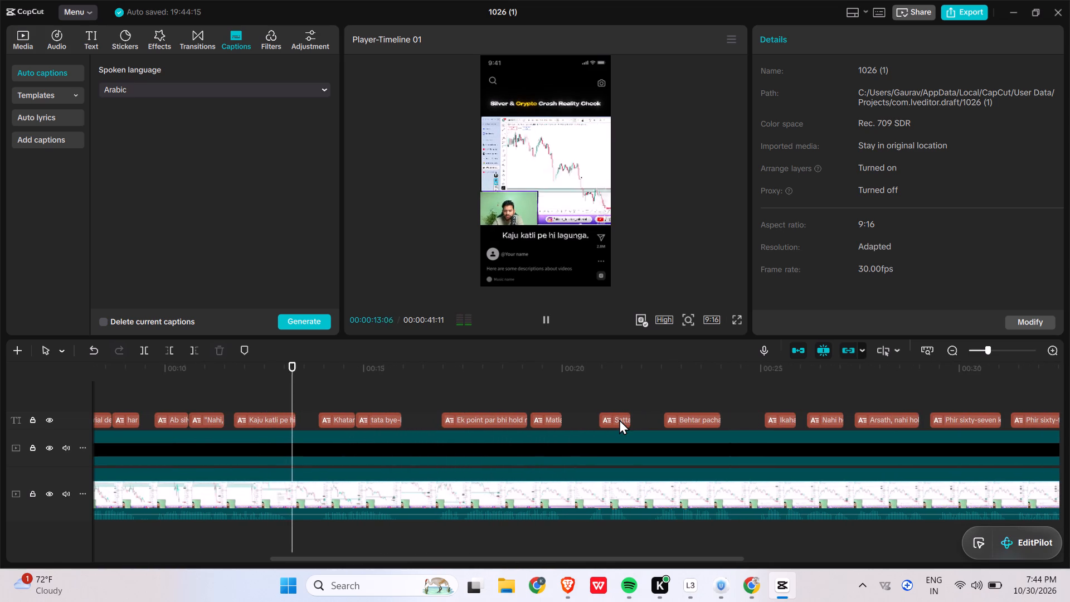
key("space")
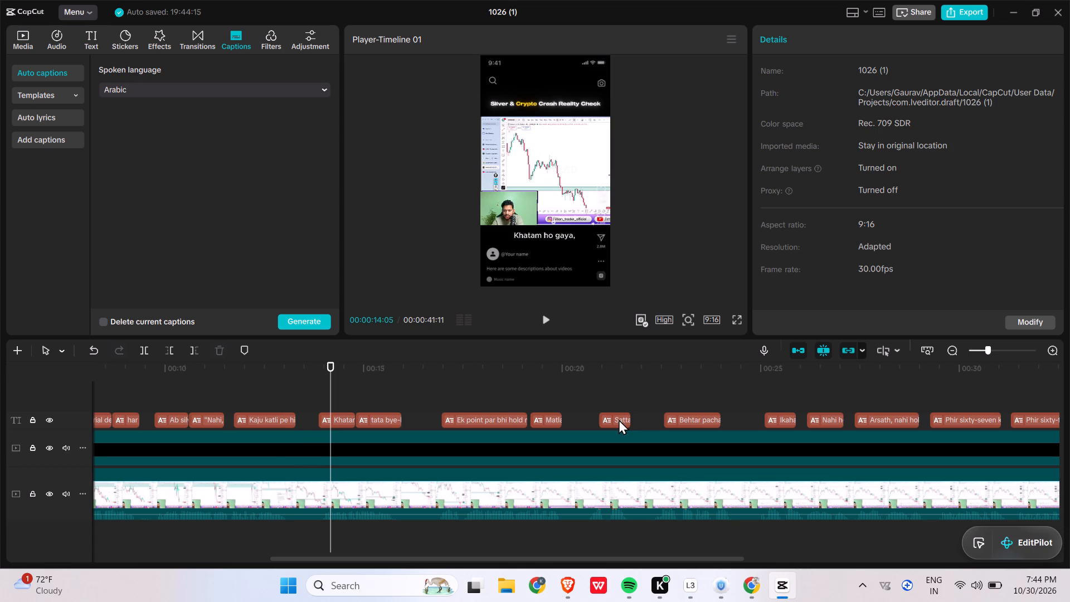
key("space")
key("space")
key("space")
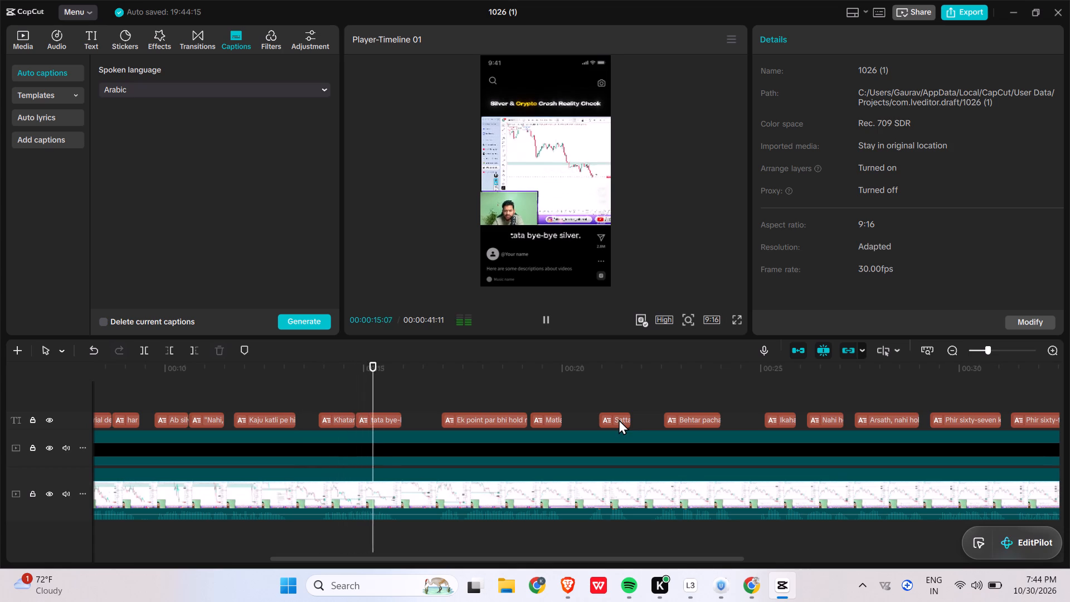
key("space")
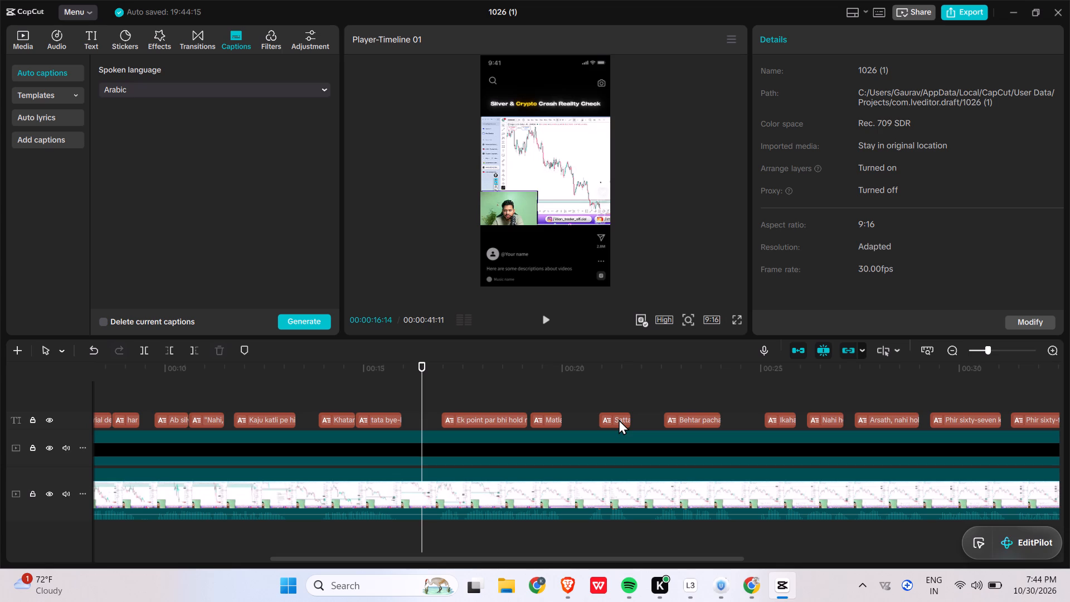
key("space")
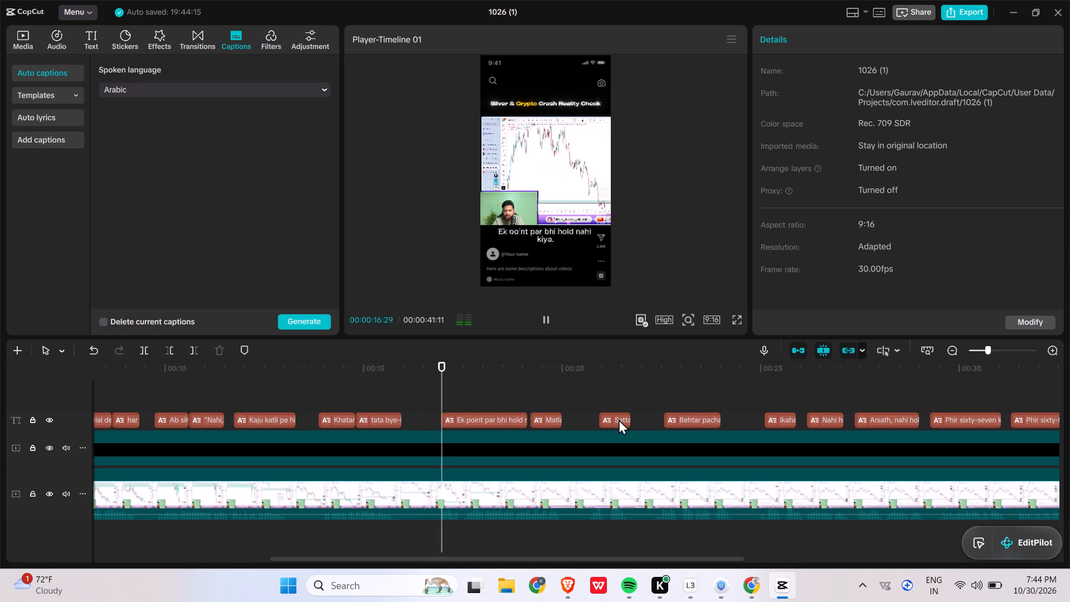
key("space")
key("space")
key("space")
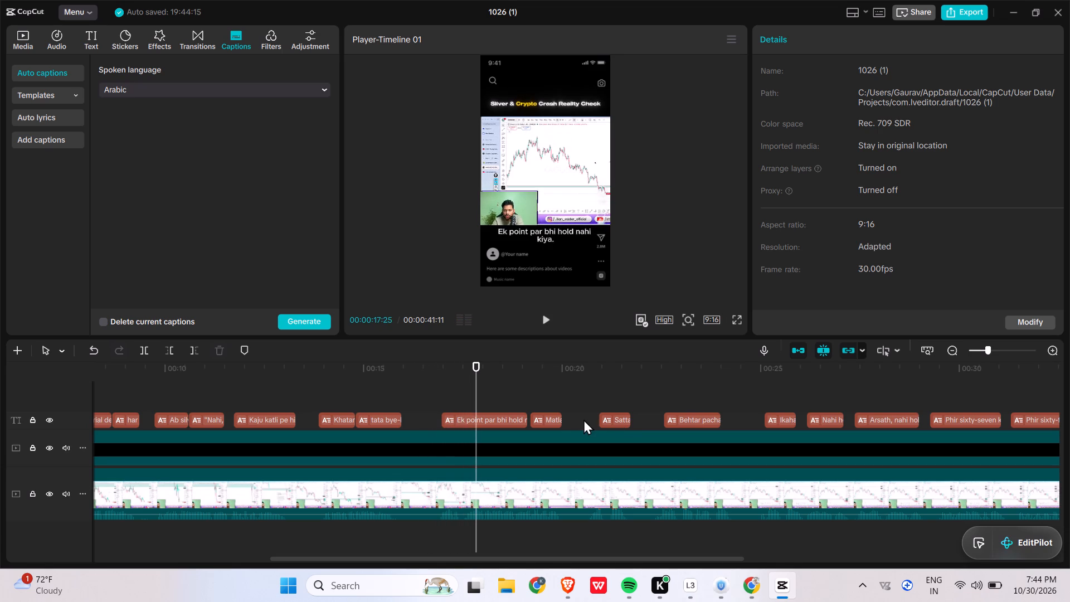
left_click(514, 416)
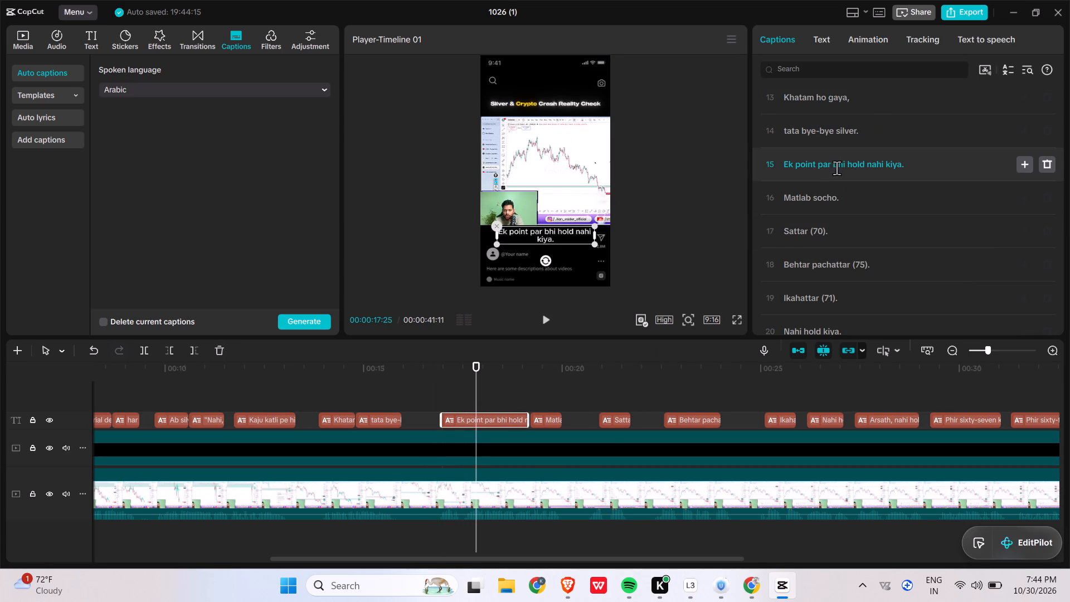
key("space")
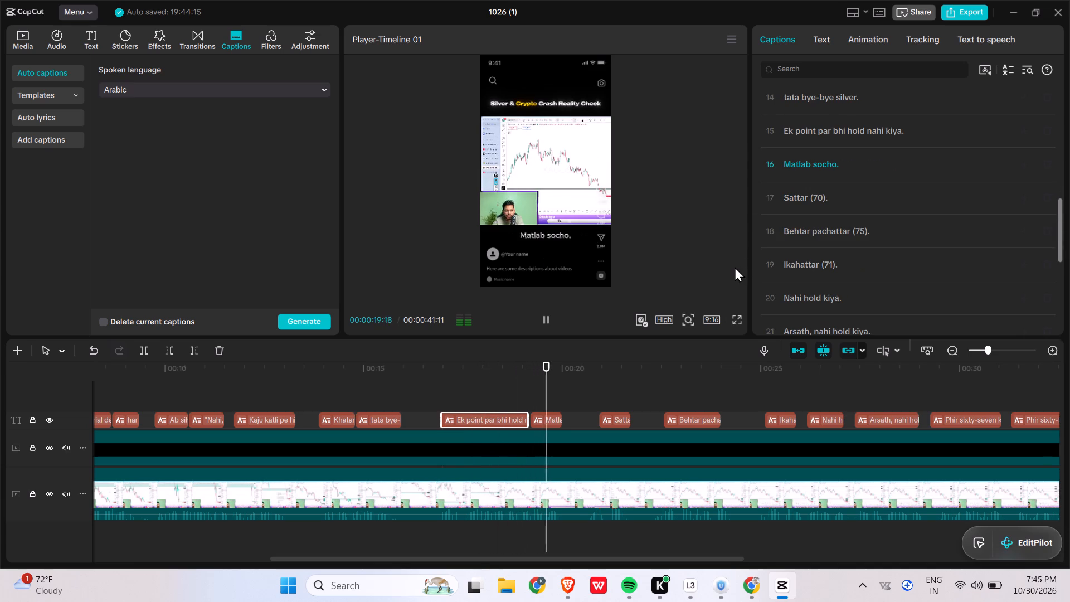
key("space")
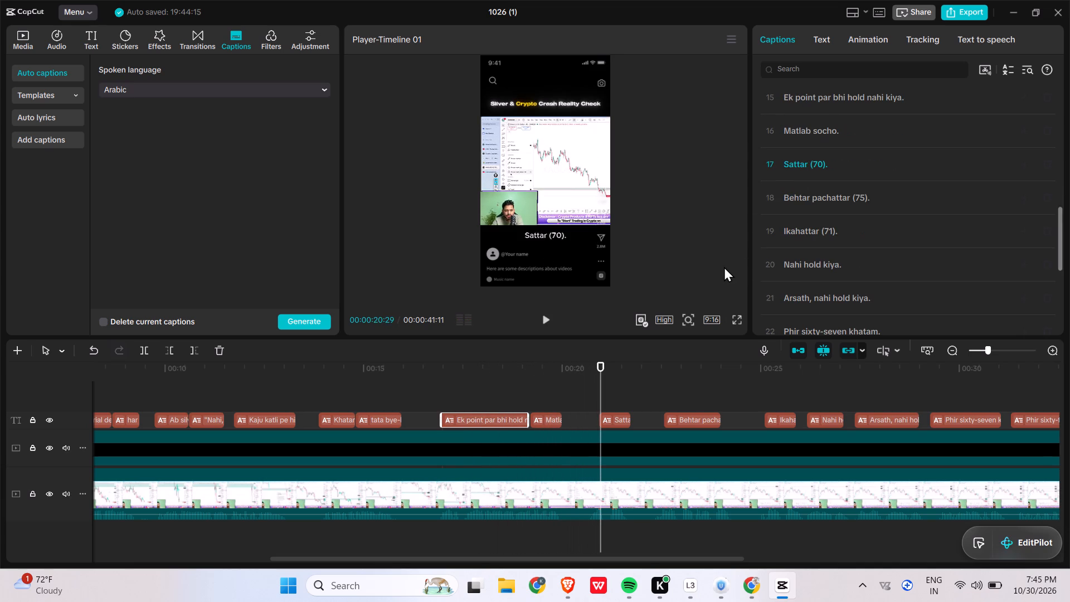
Recheck the speech at the "Sattar (70)." caption and shorten its text to "70", keeping it separate from "Matlab socho.".
key("space")
key("space")
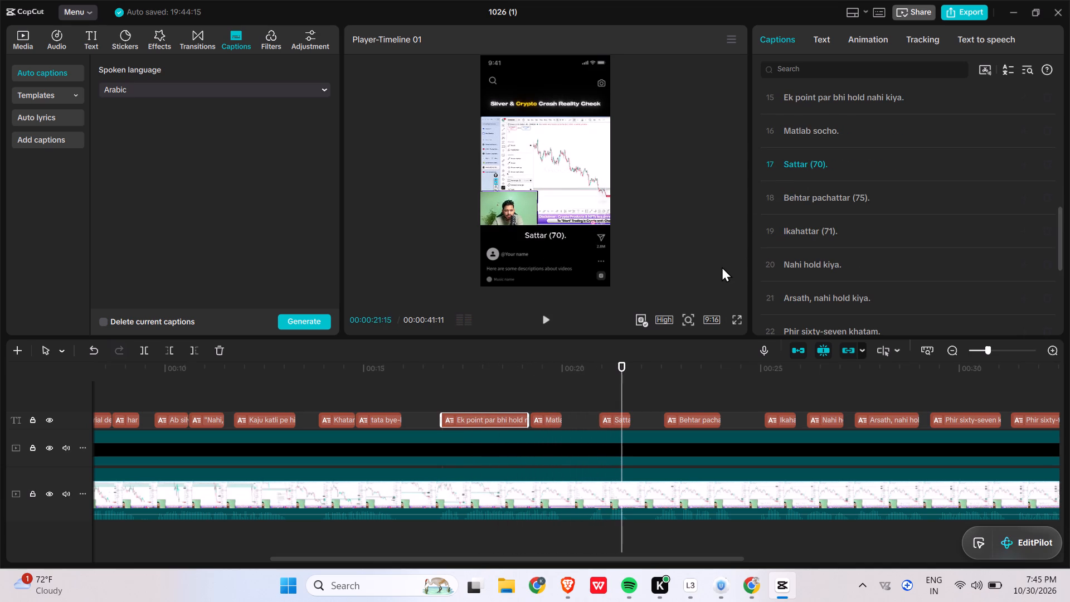
key("space")
key("space")
left_click(858, 169)
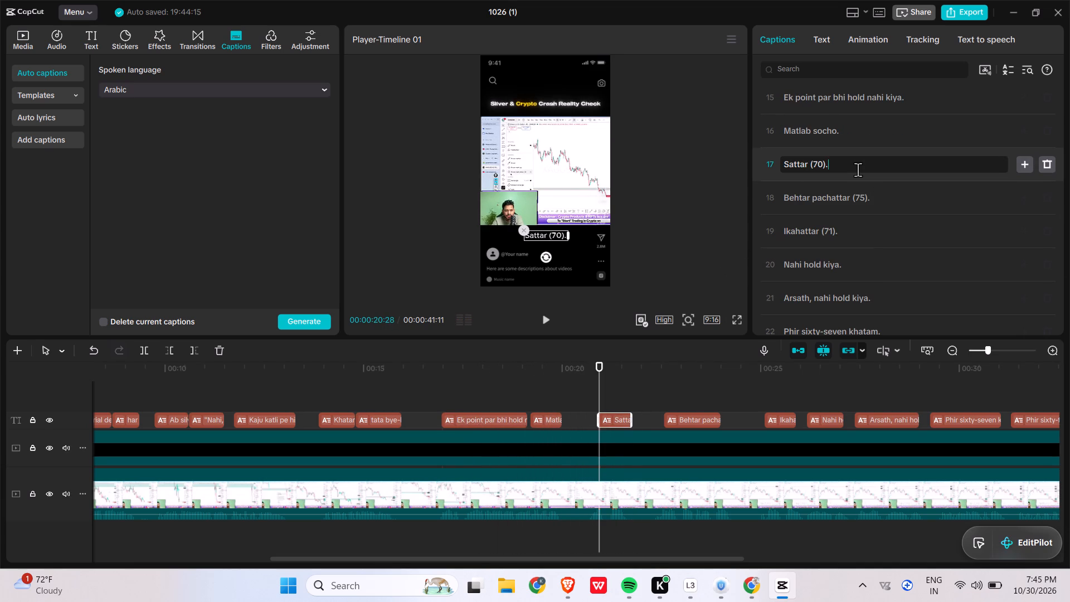
key("backslash")
key("BackSpace")
key("BackSpace")
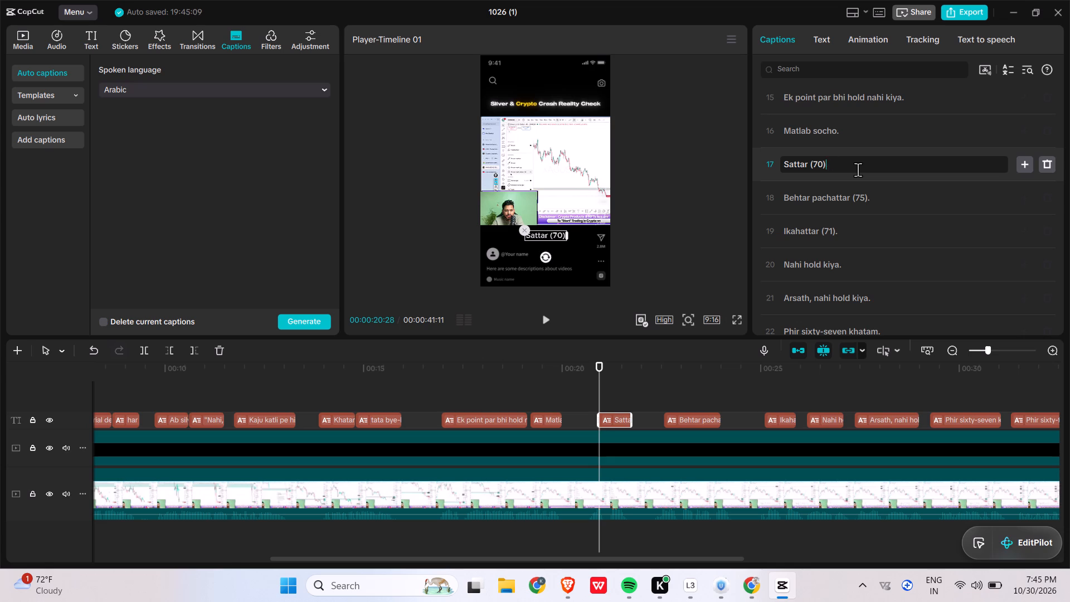
key("BackSpace")
key("Left")
key("Left")
key("Left")
key("Right")
key("BackSpace")
key("BackSpace")
key("BackSpace")
key("BackSpace")
key("BackSpace")
key("BackSpace")
key("BackSpace")
key("BackSpace")
key("BackSpace")
key("BackSpace")
key("BackSpace")
key("BackSpace")
key("BackSpace")
key("BackSpace")
key("BackSpace")
key("BackSpace")
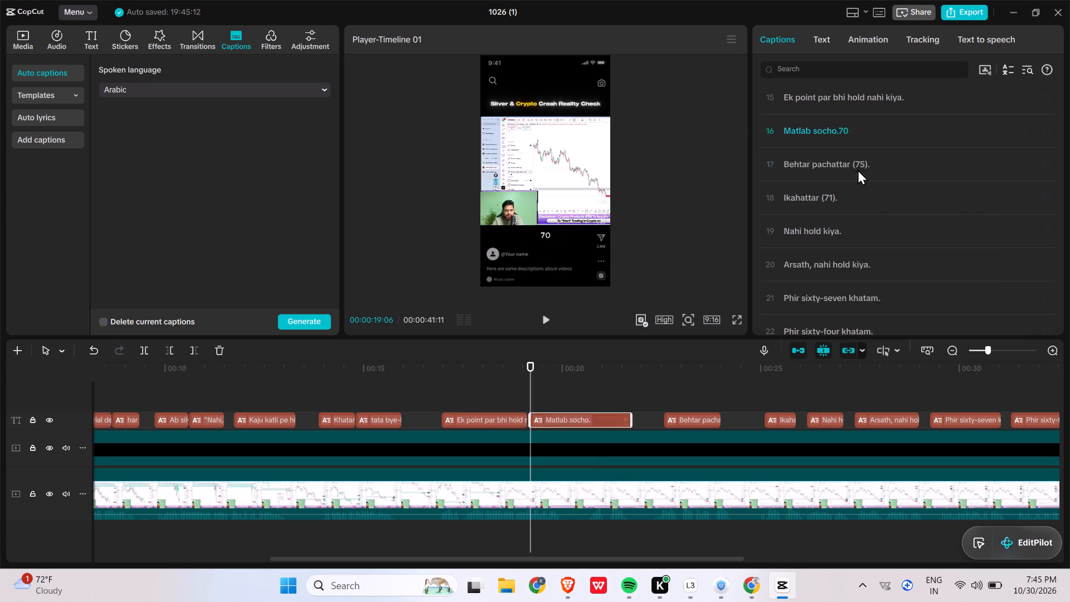
key("ctrl+c")
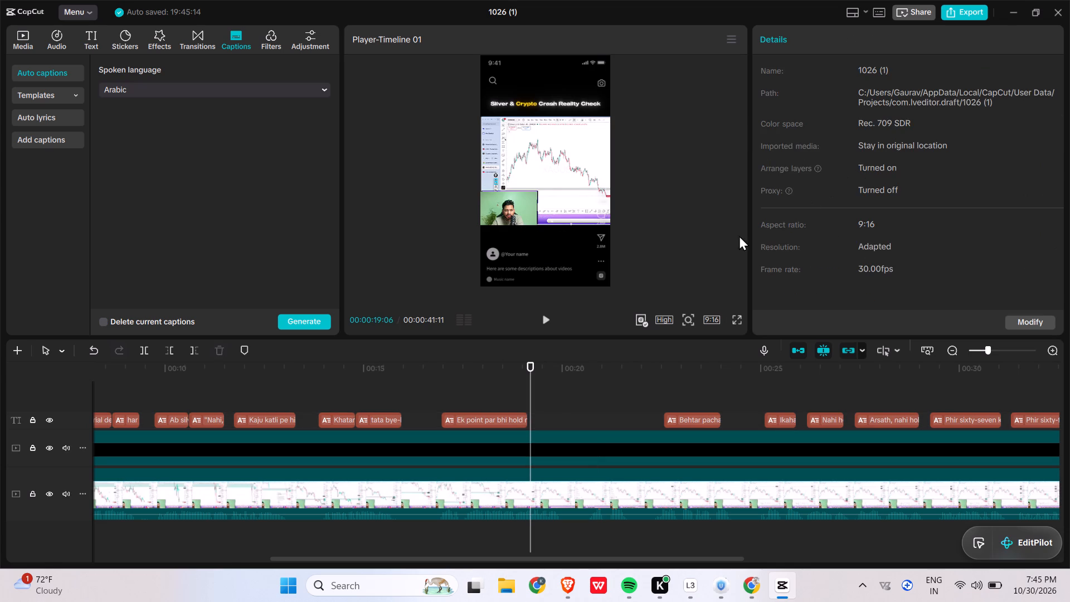
key("ctrl+c")
key("ctrl+z")
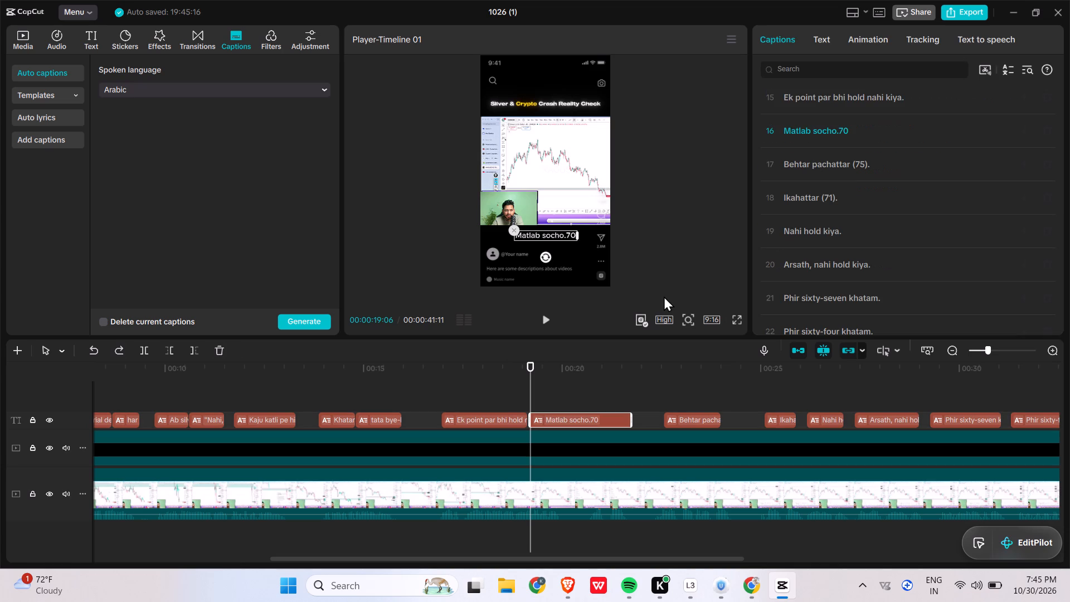
key("ctrl+z")
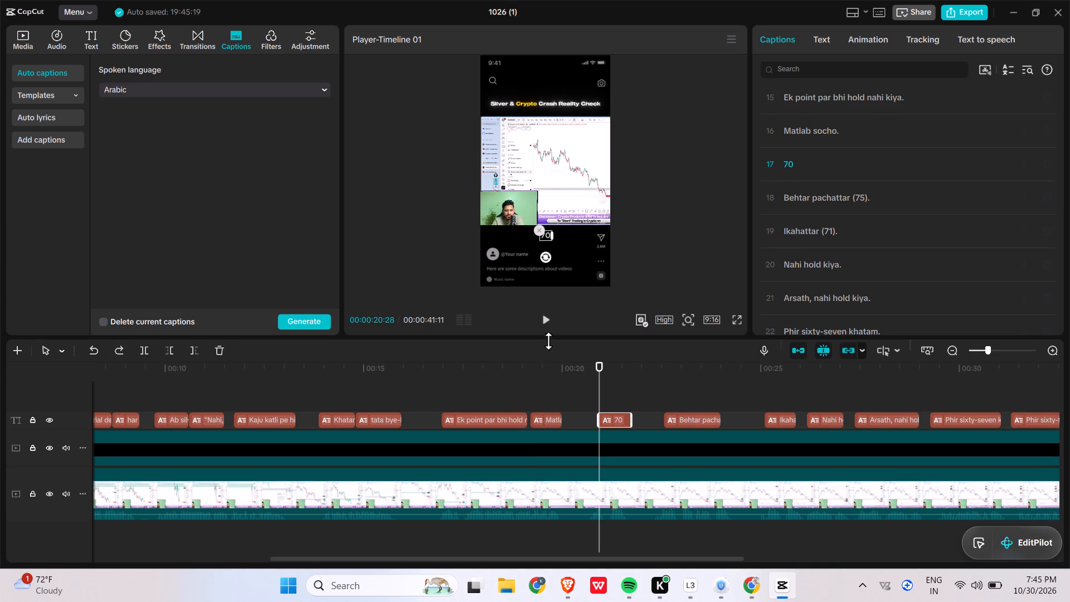
Play on from before "Matlab socho." and shorten the "Behtar pachattar (75)." caption to "75".
left_click(500, 367)
key("space")
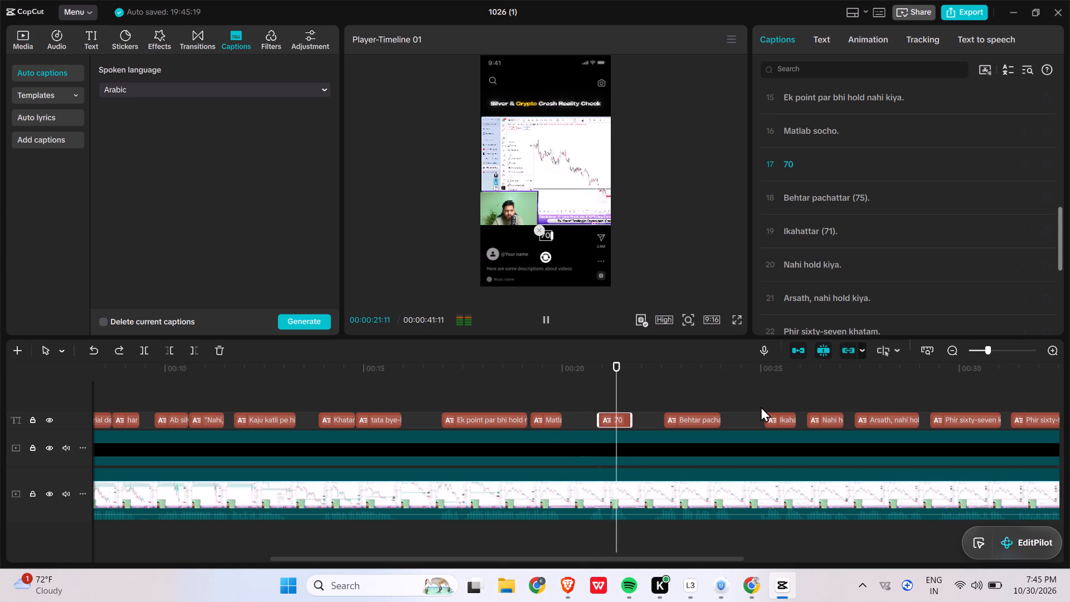
key("space")
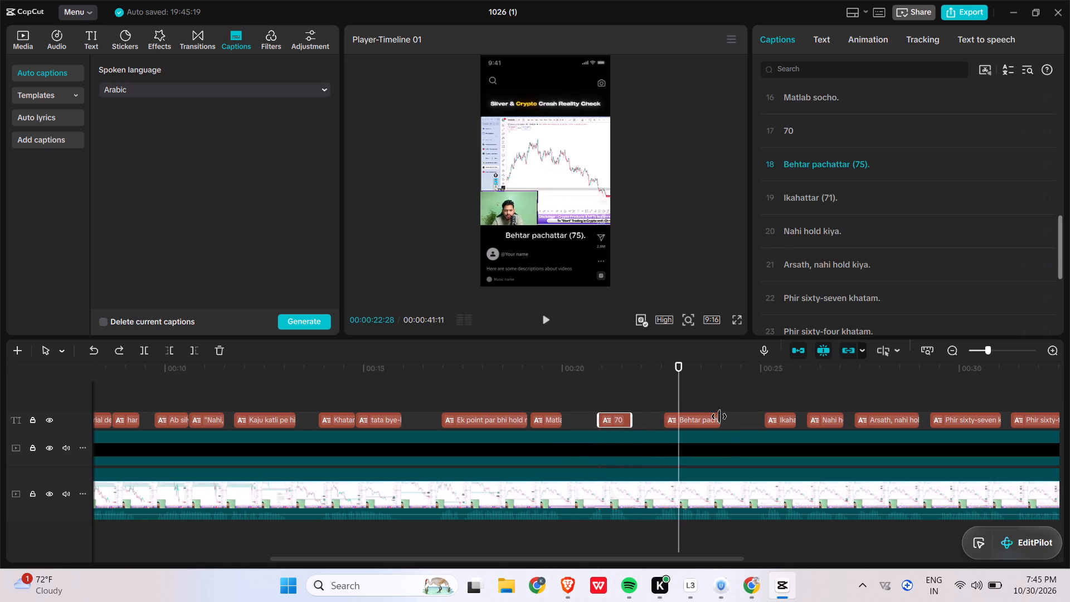
left_click(713, 422)
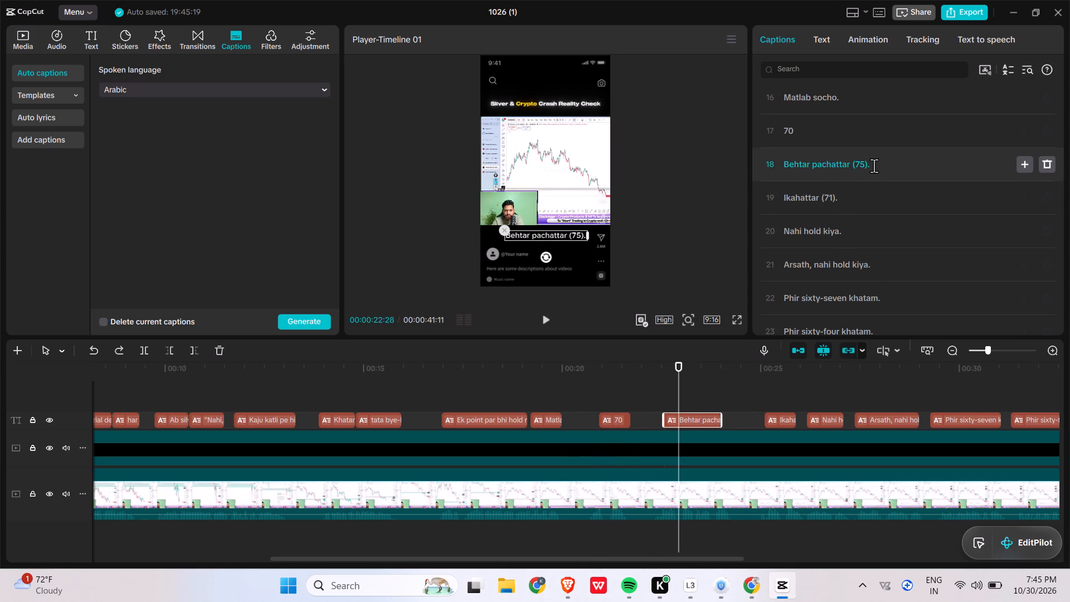
left_click(874, 166)
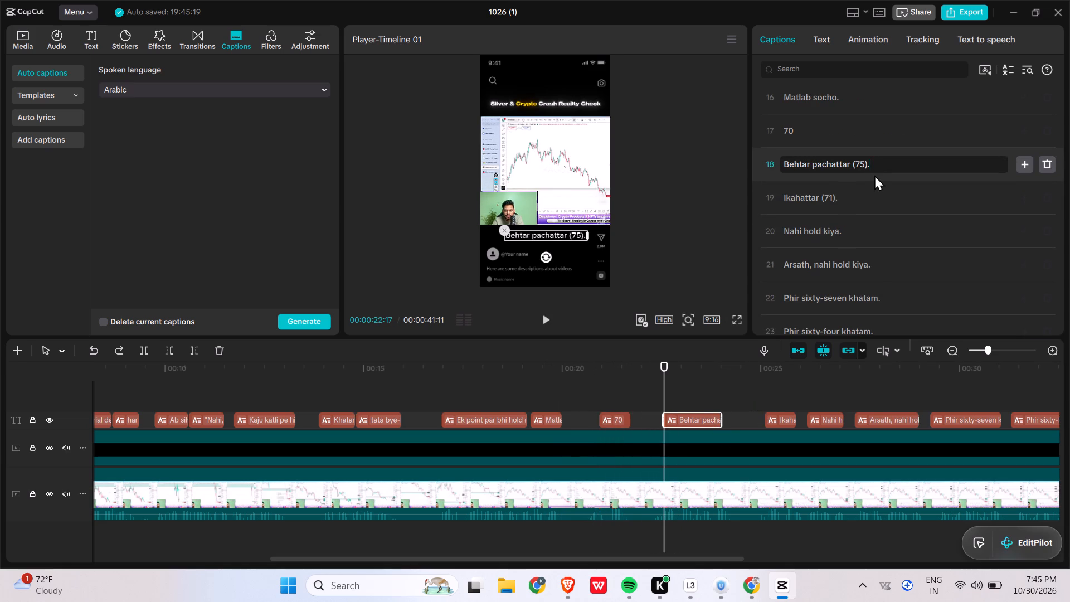
left_click(638, 380)
key("space")
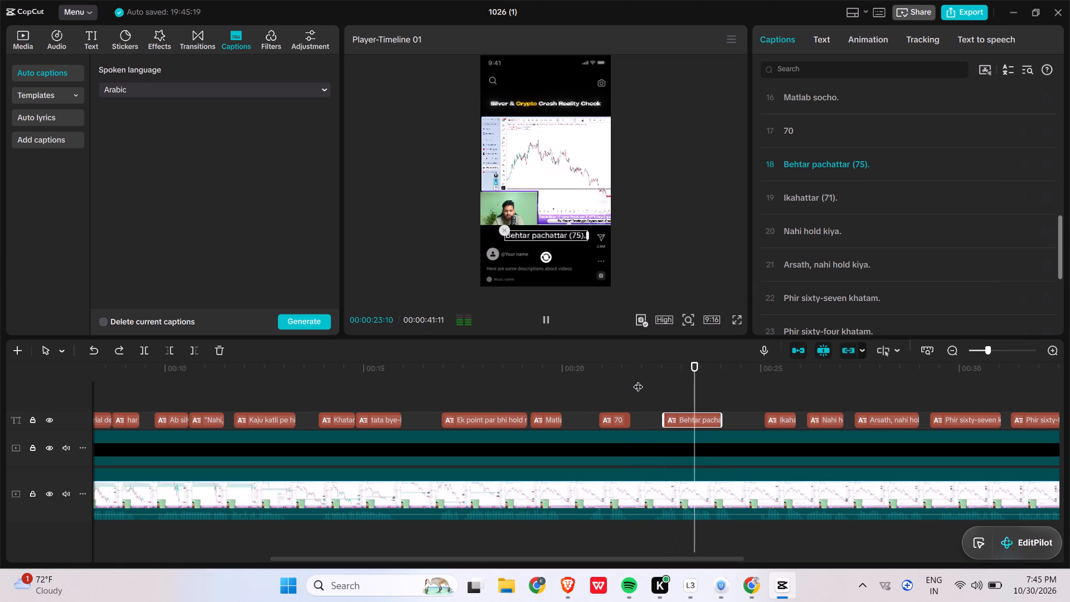
key("space")
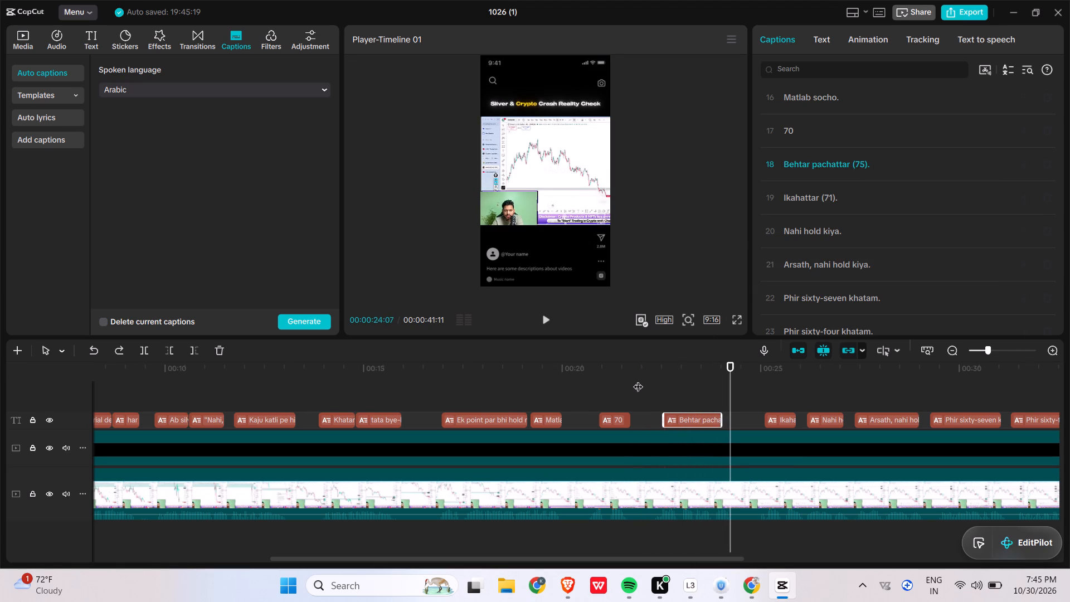
left_click(877, 168)
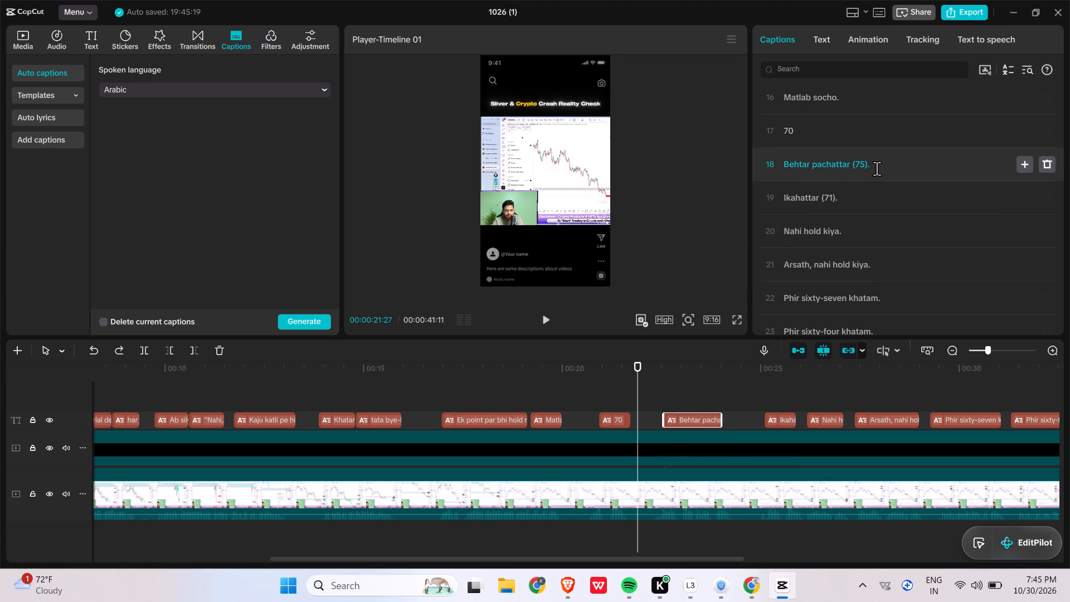
key("backslash")
key("BackSpace")
key("BackSpace")
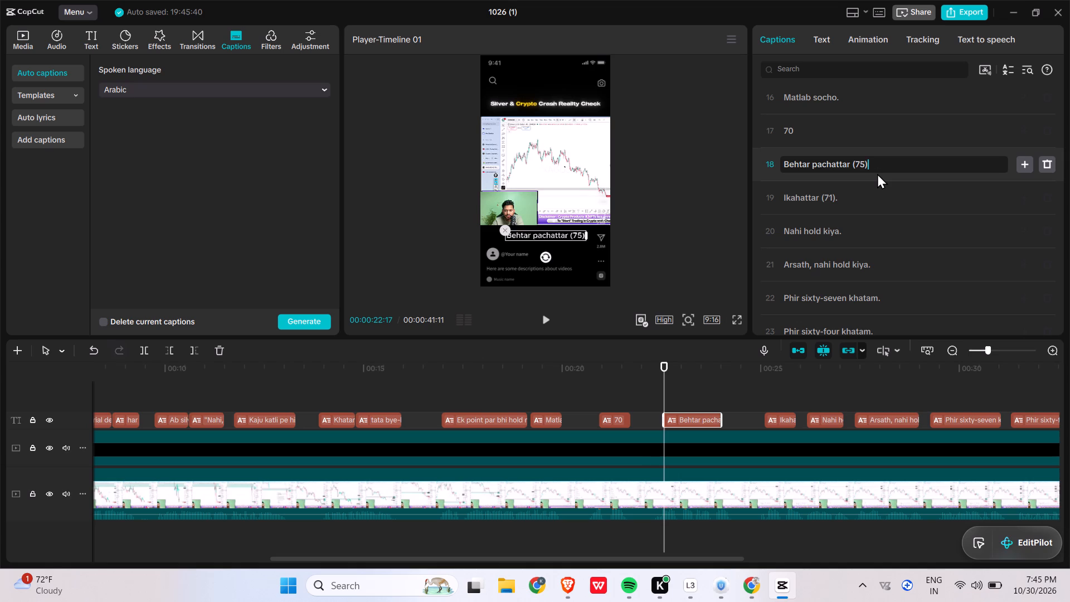
key("BackSpace")
key("Left")
key("Left")
key("BackSpace")
key("BackSpace")
key("BackSpace")
key("BackSpace")
key("BackSpace")
key("BackSpace")
key("BackSpace")
key("BackSpace")
key("BackSpace")
key("BackSpace")
key("BackSpace")
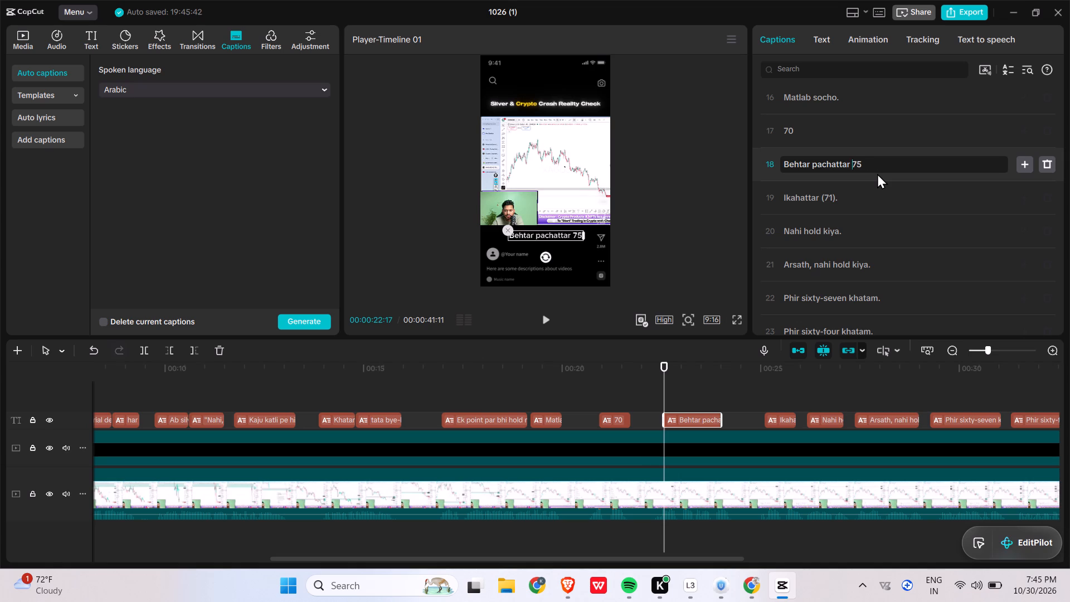
key("BackSpace")
key("BackSpace")
key("BackSpace")
key("BackSpace")
key("BackSpace")
key("BackSpace")
key("BackSpace")
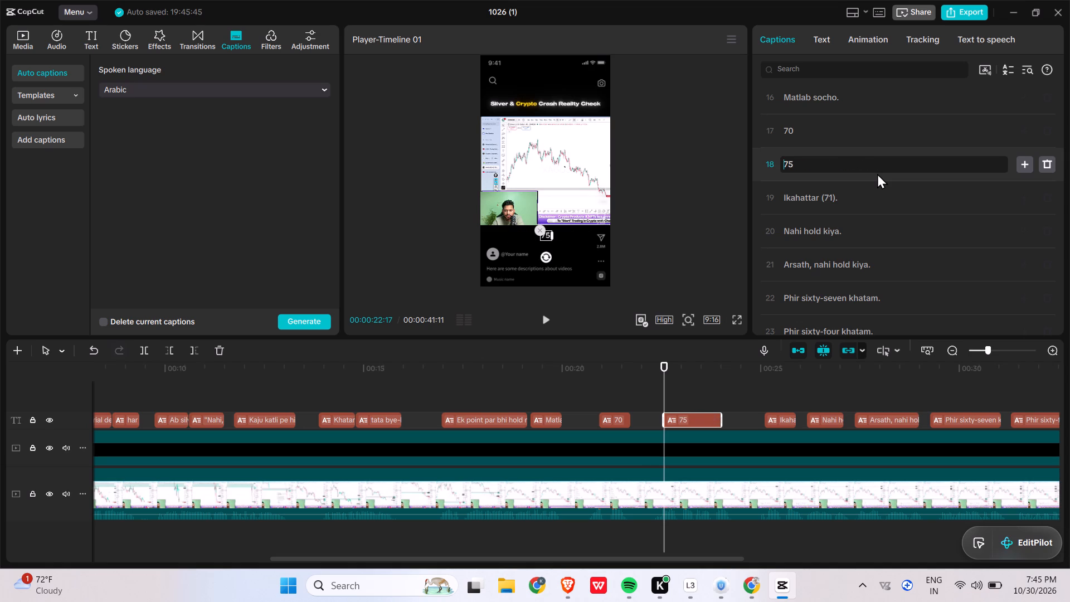
Add "72" before "75" and split the text into two separate captions, "72" and "75".
type("72")
key("space")
key("Return")
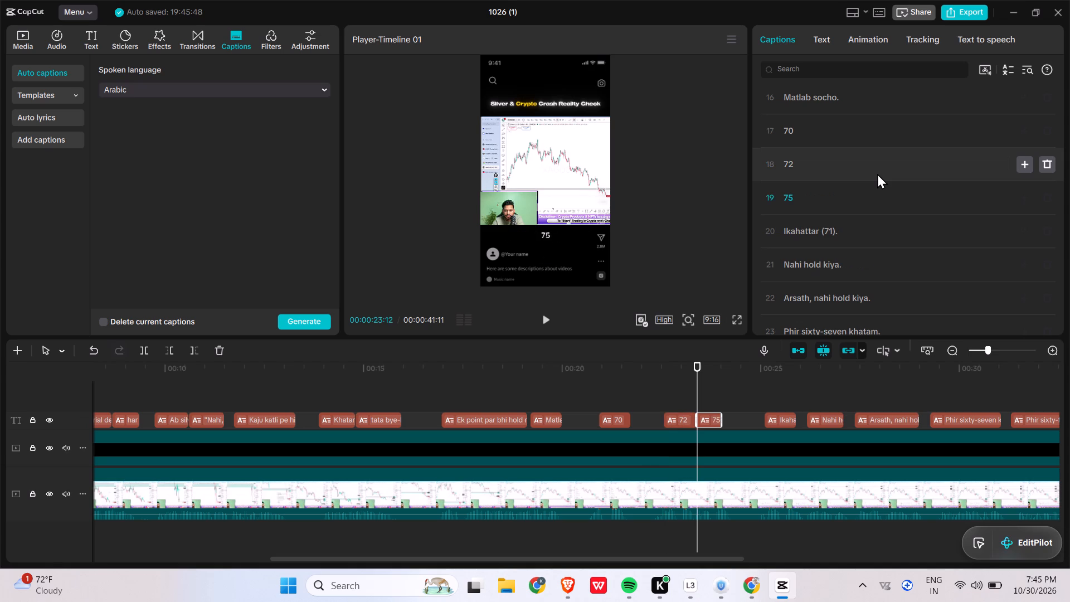
Replay the number captions and shorten "Ikahattar (71)." to "71", keeping it separate from the "75" caption.
left_click(591, 371)
key("space")
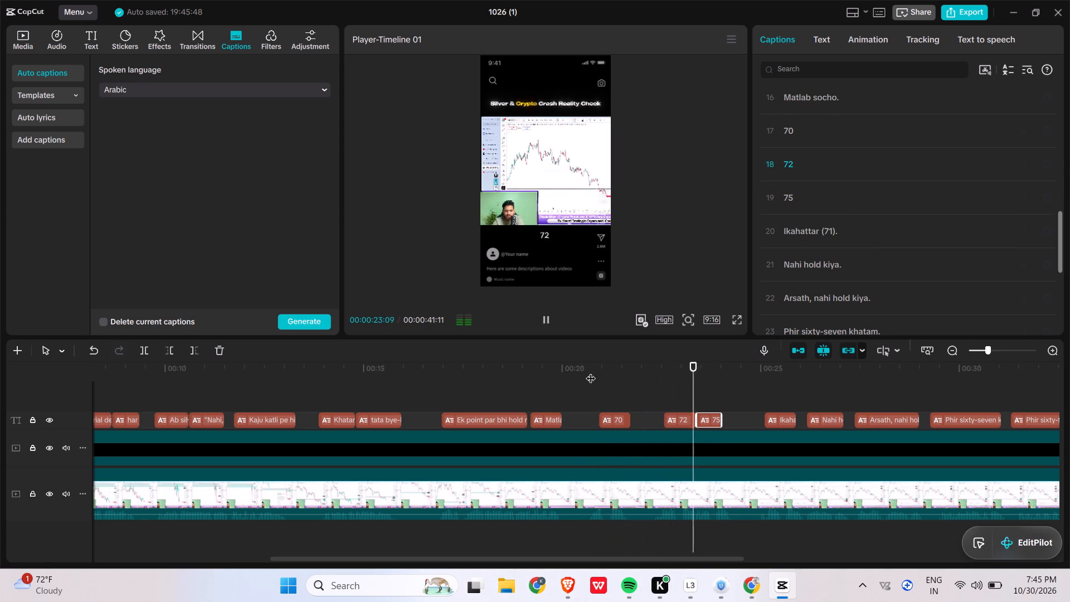
key("space")
key("space")
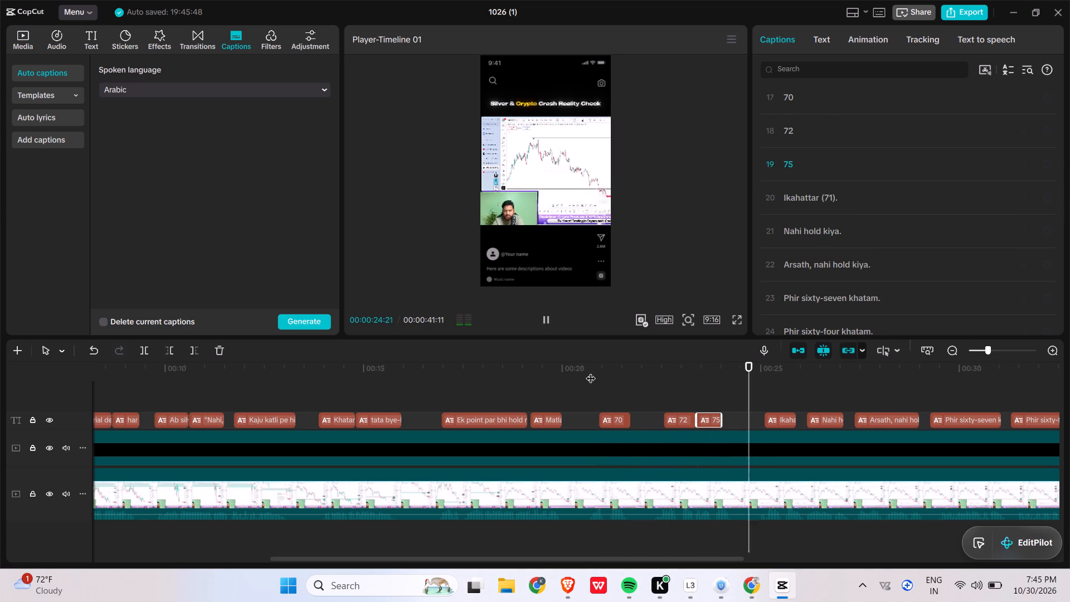
key("space")
left_click(853, 166)
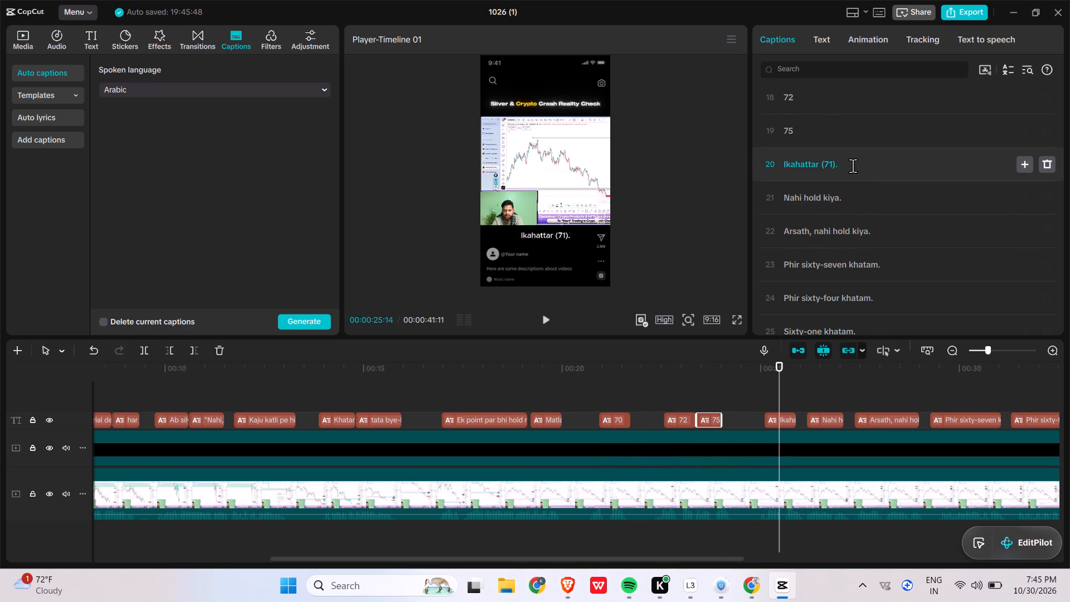
key("BackSpace")
key("BackSpace")
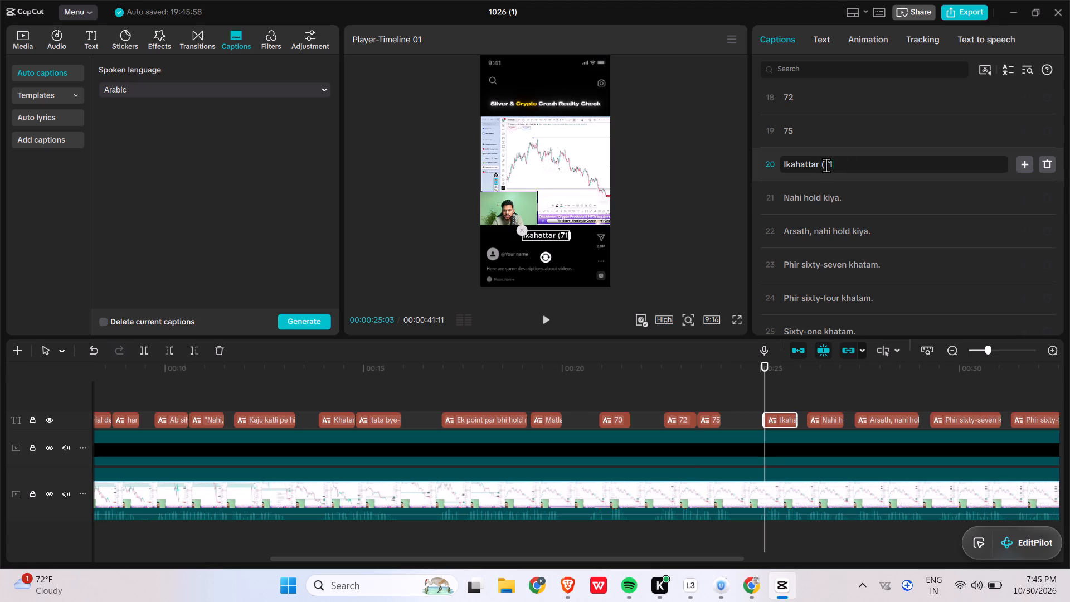
left_click(826, 165)
key("BackSpace")
key("BackSpace")
key("BackSpace")
key("BackSpace")
key("BackSpace")
key("BackSpace")
key("BackSpace")
key("BackSpace")
key("BackSpace")
key("BackSpace")
key("BackSpace")
key("BackSpace")
key("BackSpace")
key("BackSpace")
key("BackSpace")
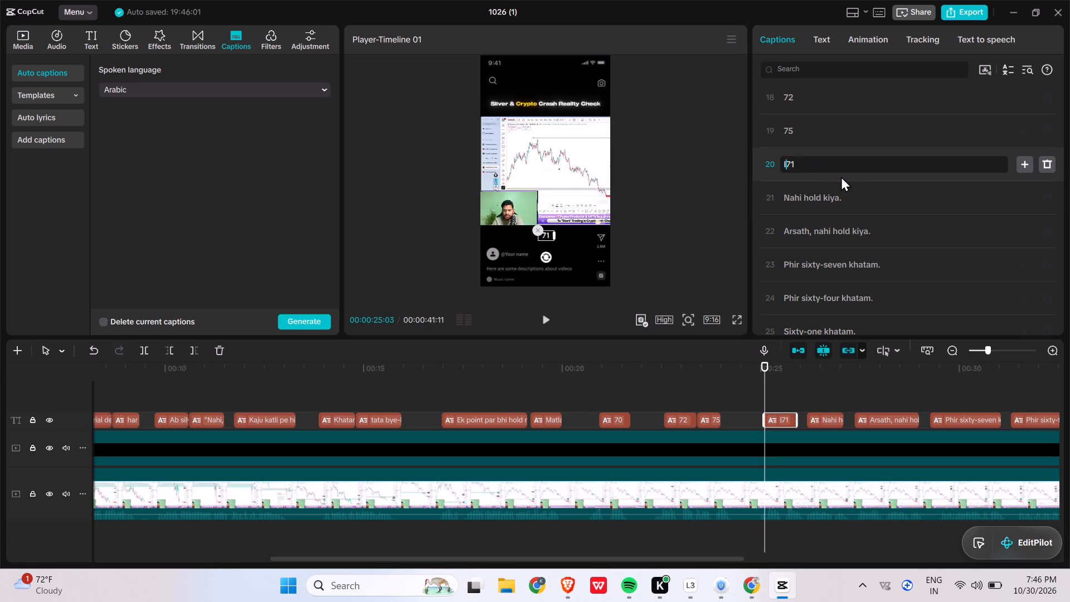
key("ctrl+z")
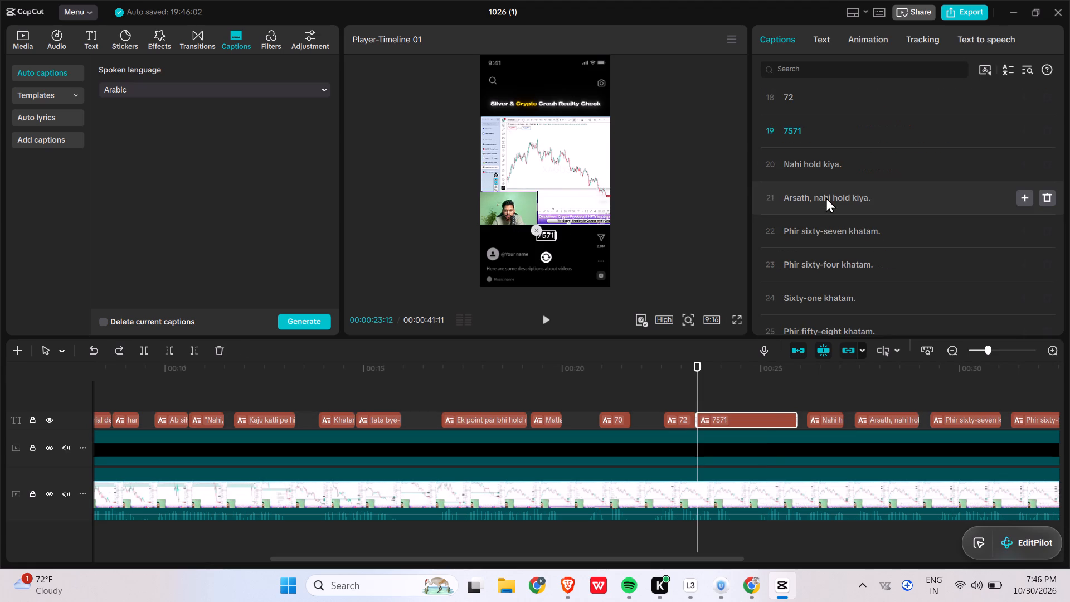
key("ctrl+z")
Play on from the "72" caption and replace "Arsath" with "78" in the caption "Arsath, nahi hold kiya.".
left_click(690, 377)
key("space")
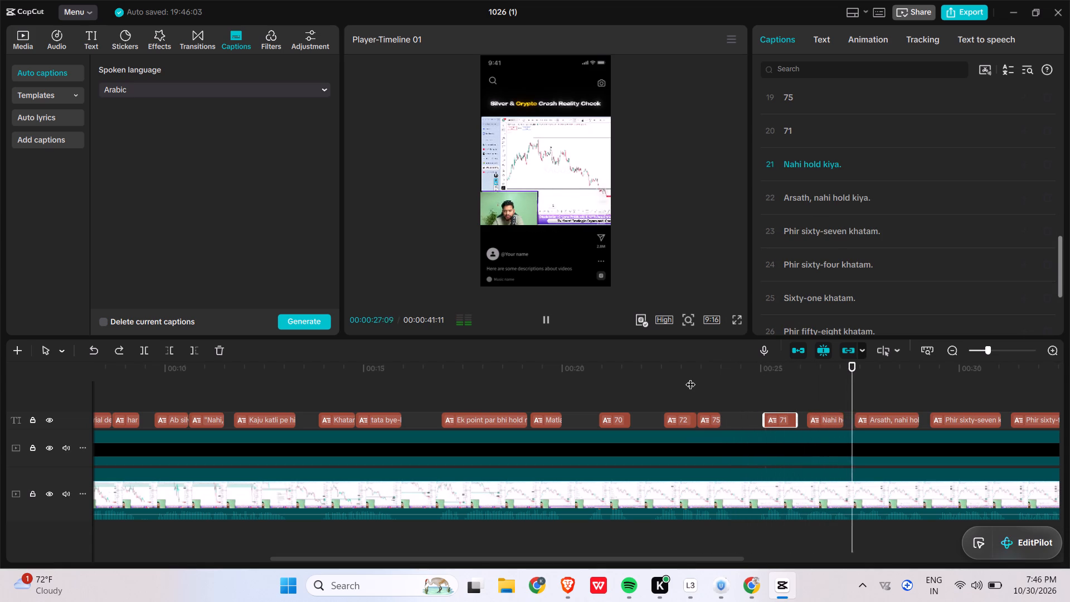
scroll(690, 377, "left", 2)
key("space")
left_click(830, 385)
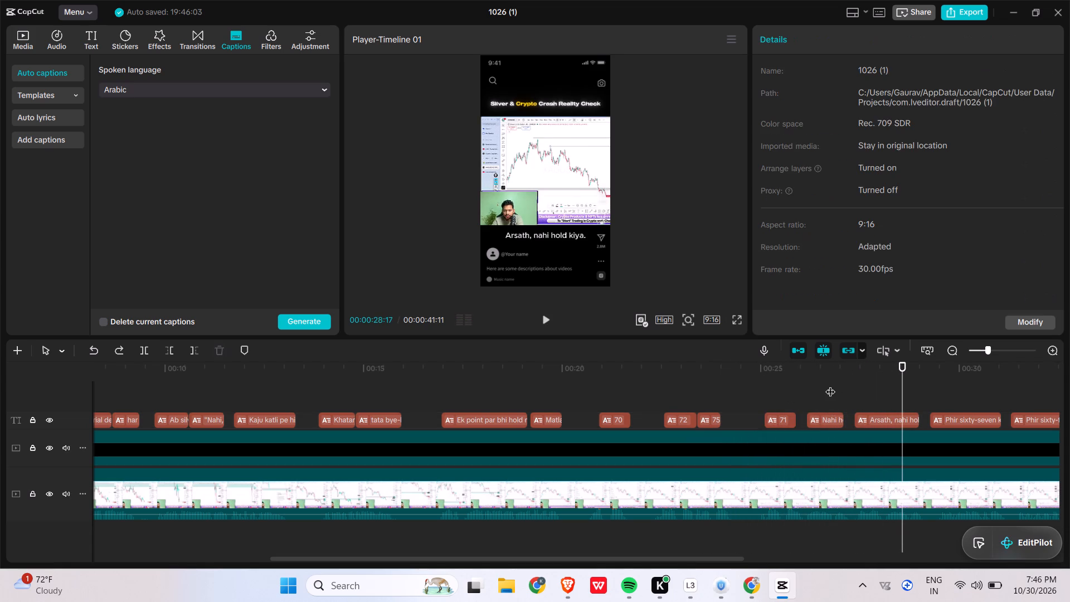
key("space")
key("space")
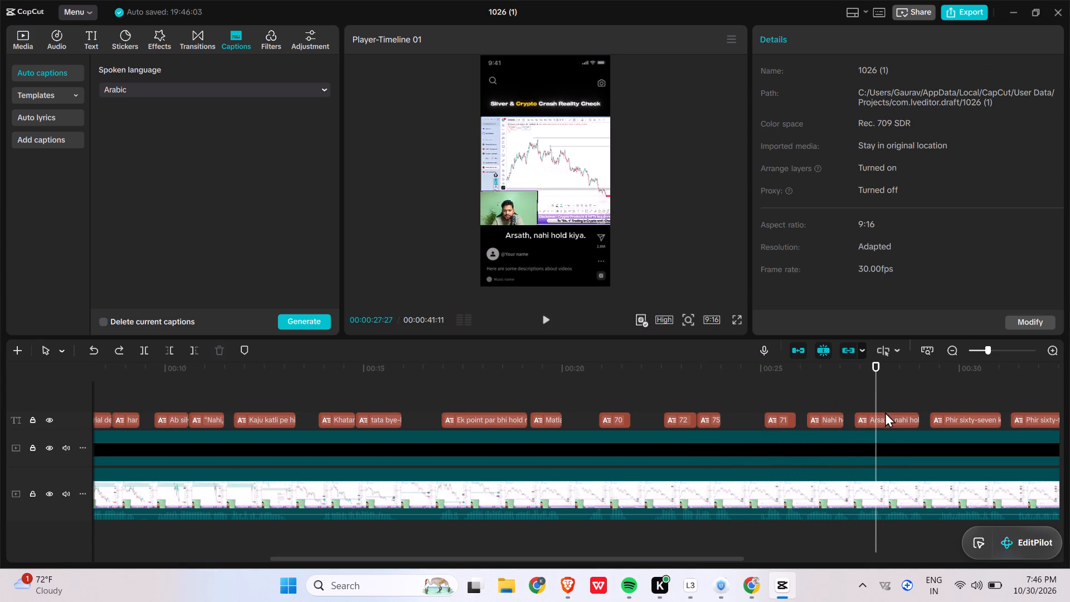
left_click(883, 417)
scroll(883, 417, "left", 1)
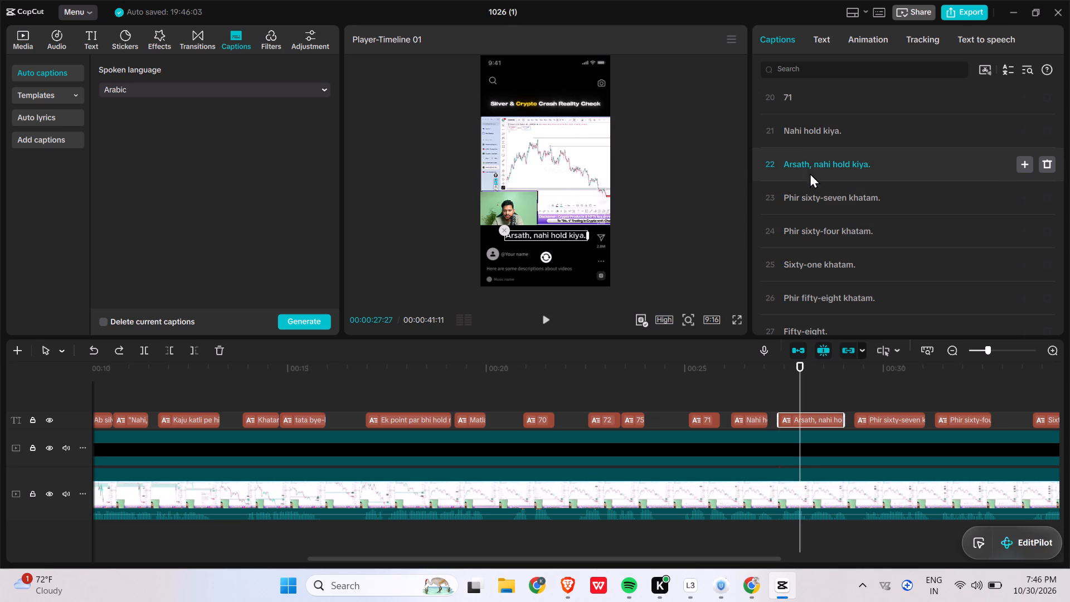
left_click(809, 164)
key("BackSpace")
key("BackSpace")
key("BackSpace")
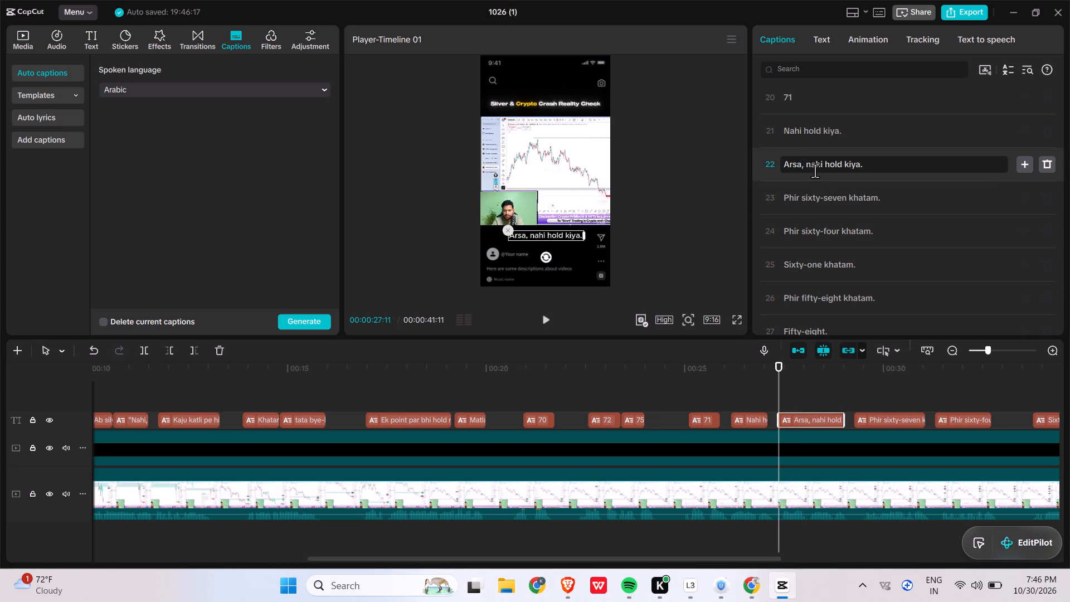
key("BackSpace")
key("BackSpace")
key("BackSpace")
type("78")
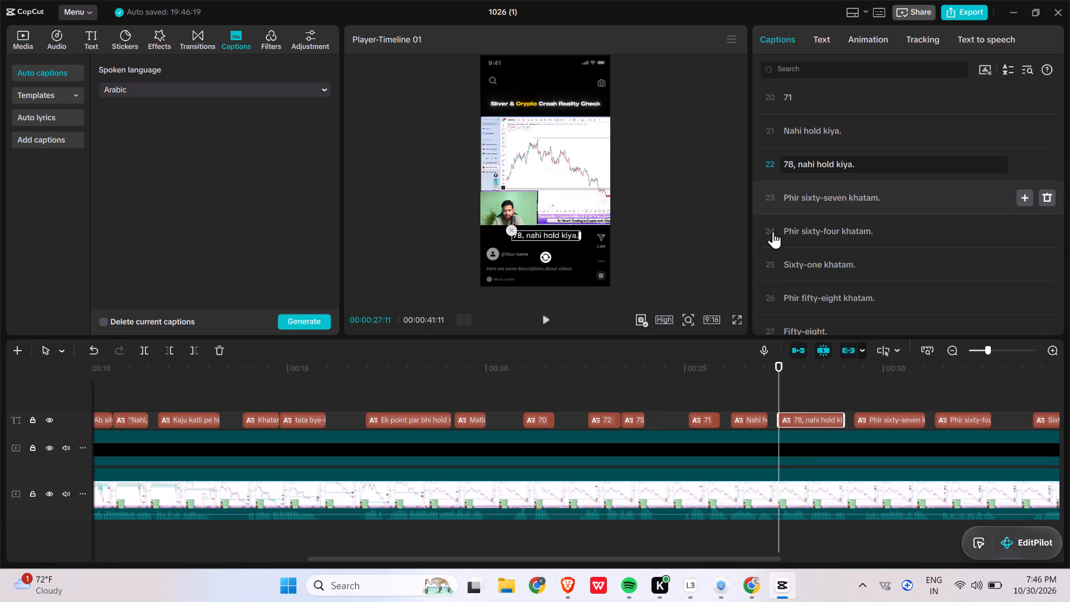
Play the following part and replace "sixty-seven" with "67" in the caption "Phir sixty-seven khatam.".
left_click(549, 324)
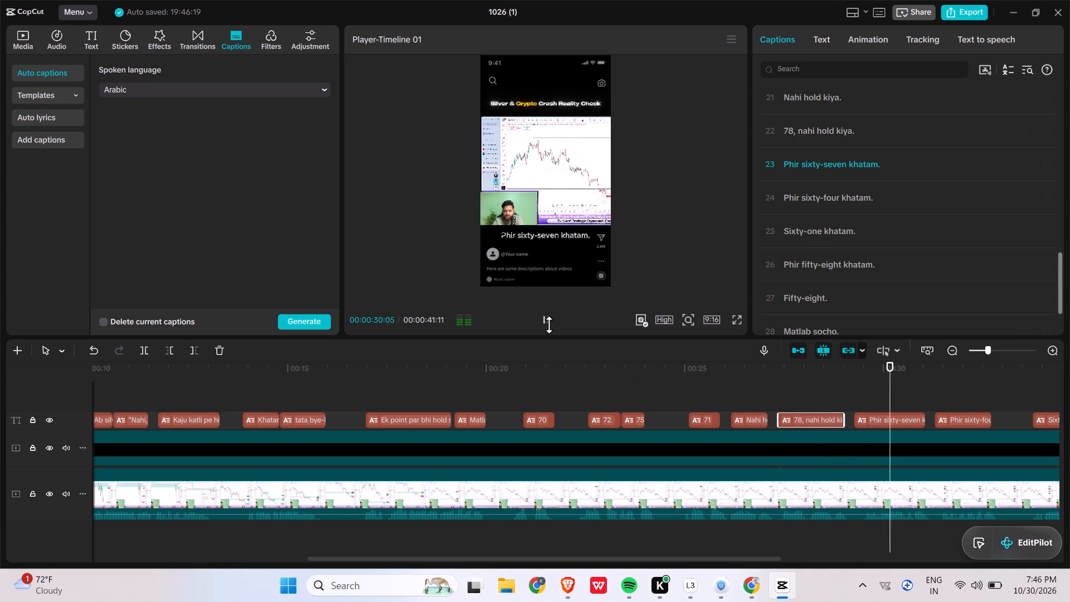
left_click(846, 163)
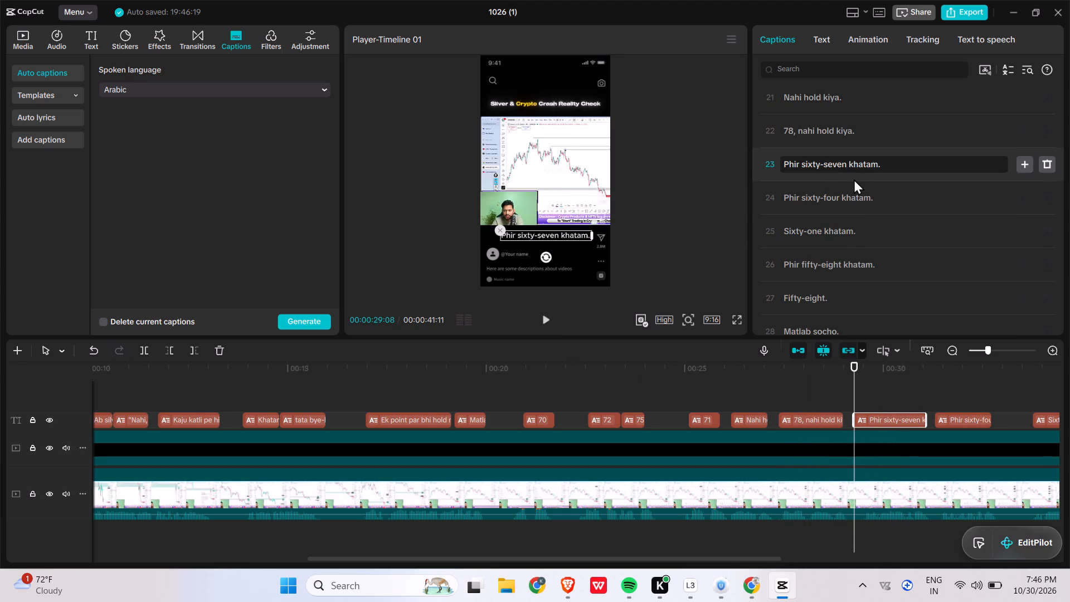
key("BackSpace")
key("BackSpace")
key("BackSpace")
key("BackSpace")
key("BackSpace")
key("BackSpace")
key("BackSpace")
key("BackSpace")
key("BackSpace")
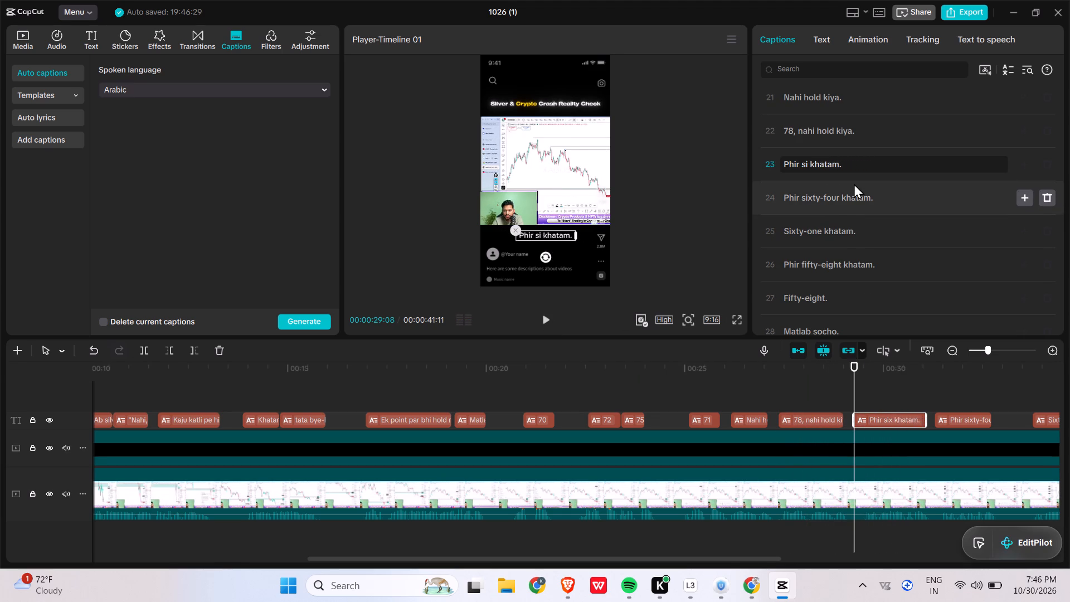
key("BackSpace")
key("BackSpace")
key("6")
key("7")
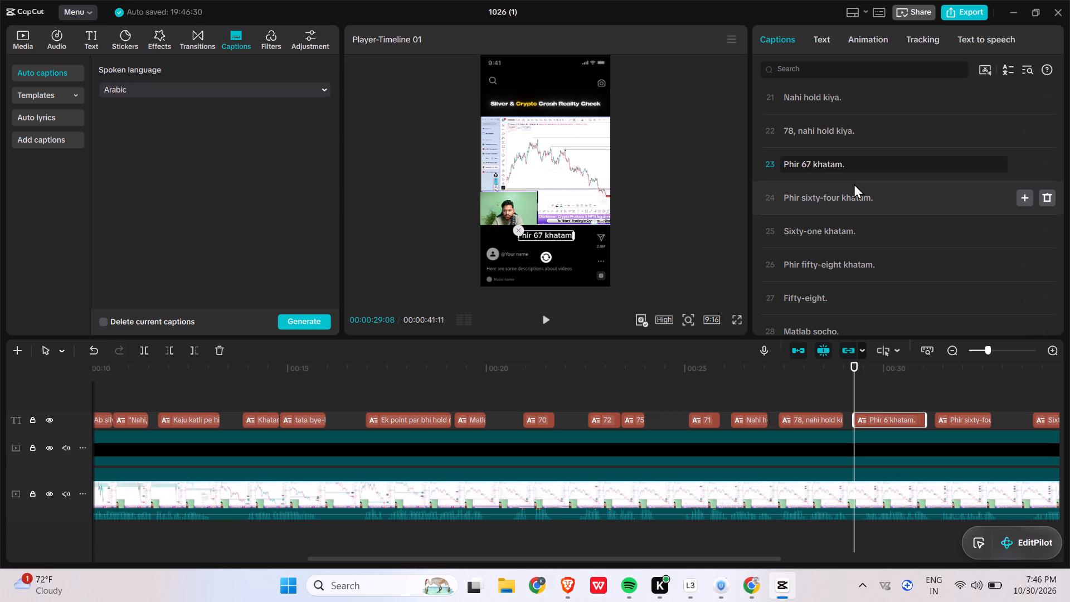
Play the following part and replace "sixty-four" with "64" in the caption "Phir sixty-four khatam.".
left_click(539, 316)
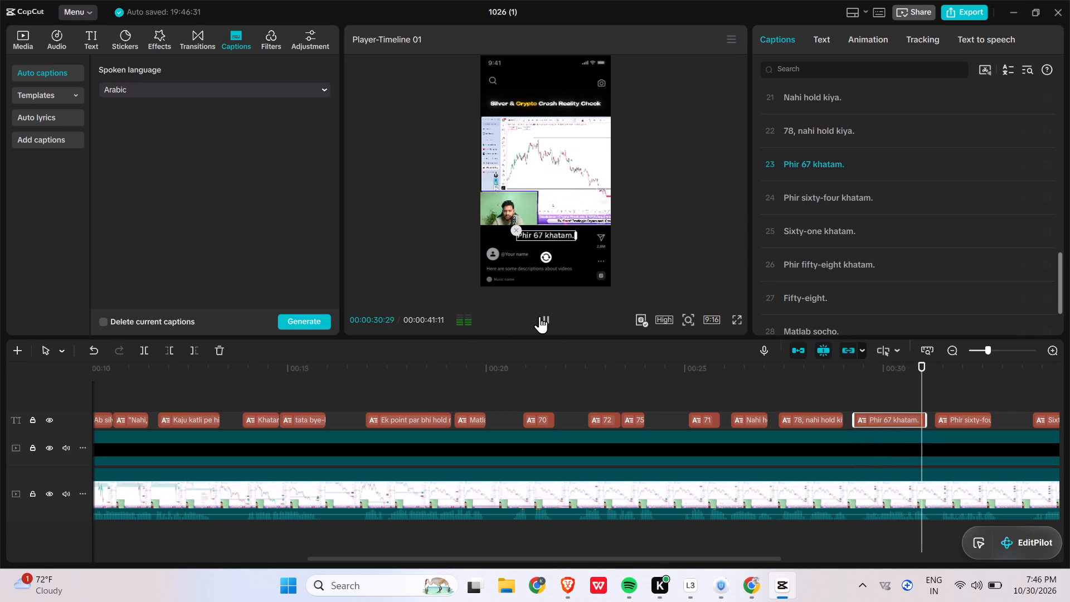
scroll(539, 316, "left", 1)
left_click(952, 415)
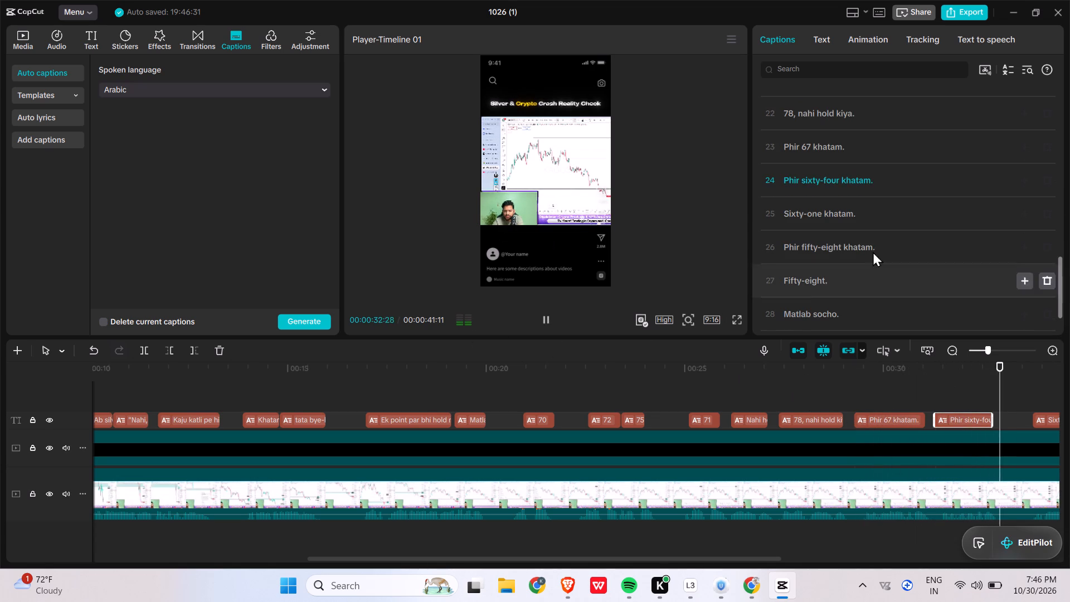
left_click(841, 182)
key("space")
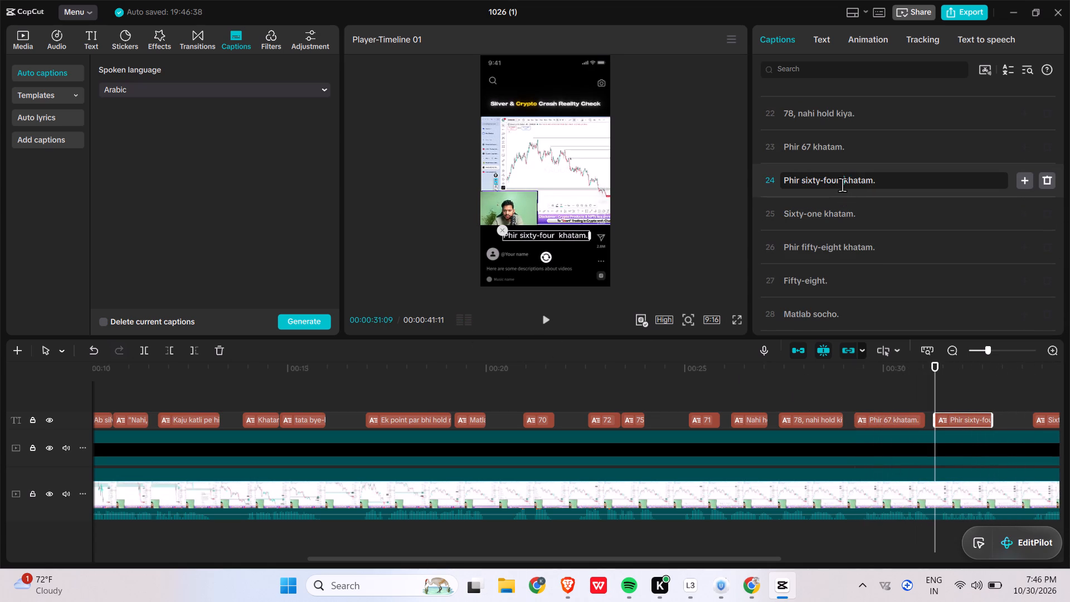
key("BackSpace")
key("BackSpace")
key("BackSpace")
key("BackSpace")
key("BackSpace")
key("BackSpace")
key("BackSpace")
key("BackSpace")
key("BackSpace")
key("BackSpace")
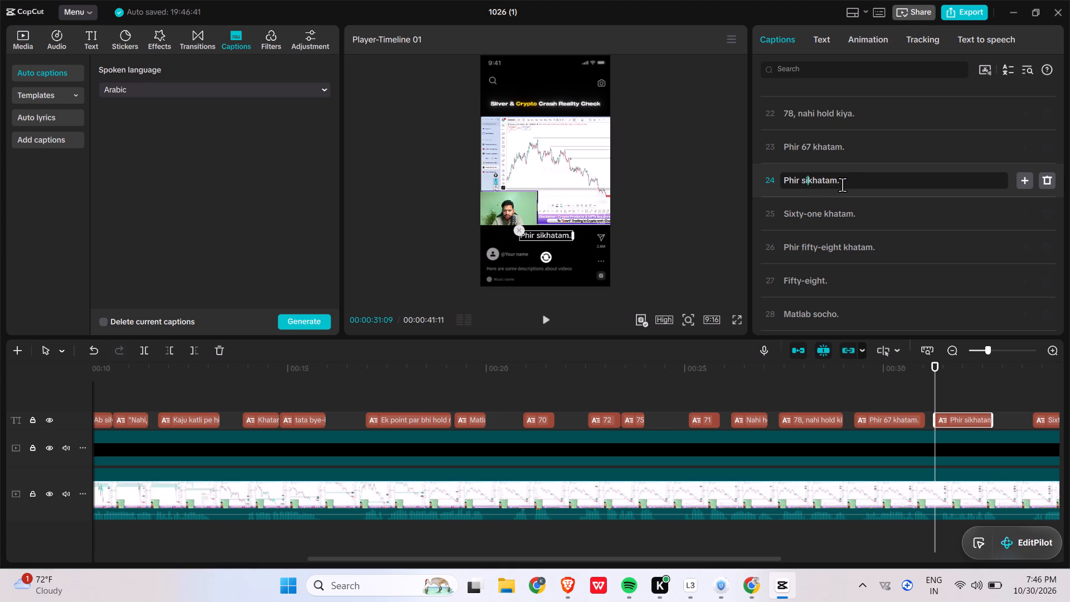
key("BackSpace")
key("BackSpace")
type("64")
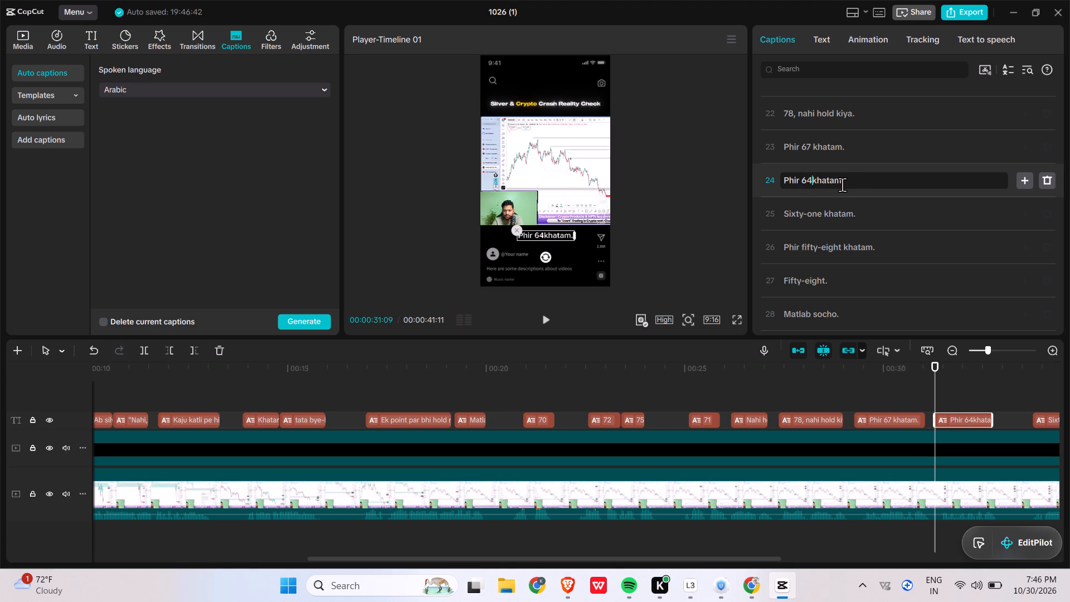
key("space")
Replace "Sixty-one" with "61" in the caption "Sixty-one khatam.".
left_click(824, 212)
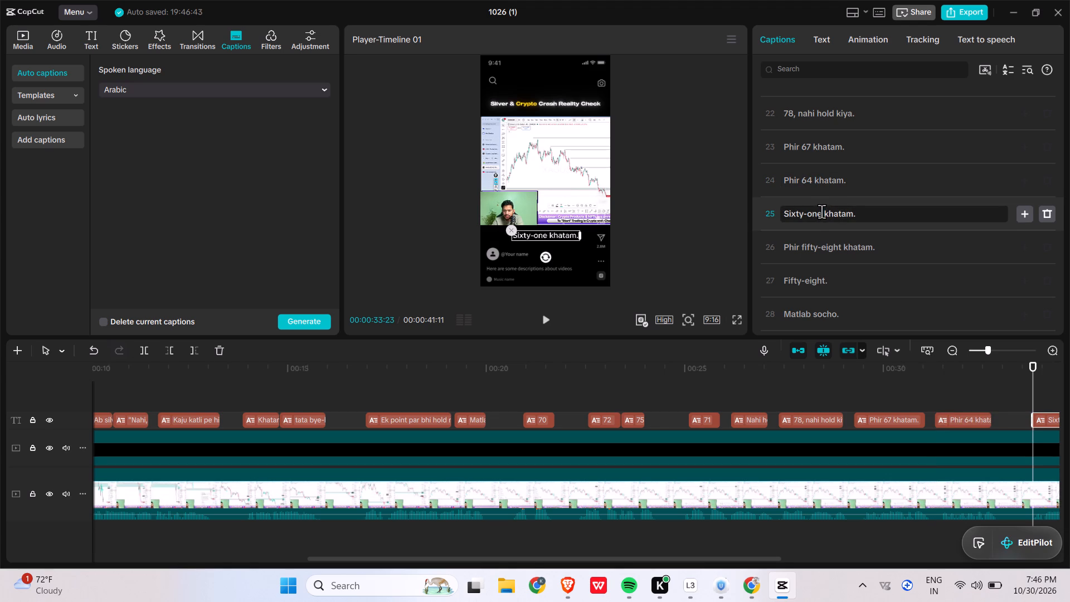
key("BackSpace")
key("BackSpace")
key("BackSpace")
key("BackSpace")
key("BackSpace")
key("BackSpace")
key("BackSpace")
key("BackSpace")
key("BackSpace")
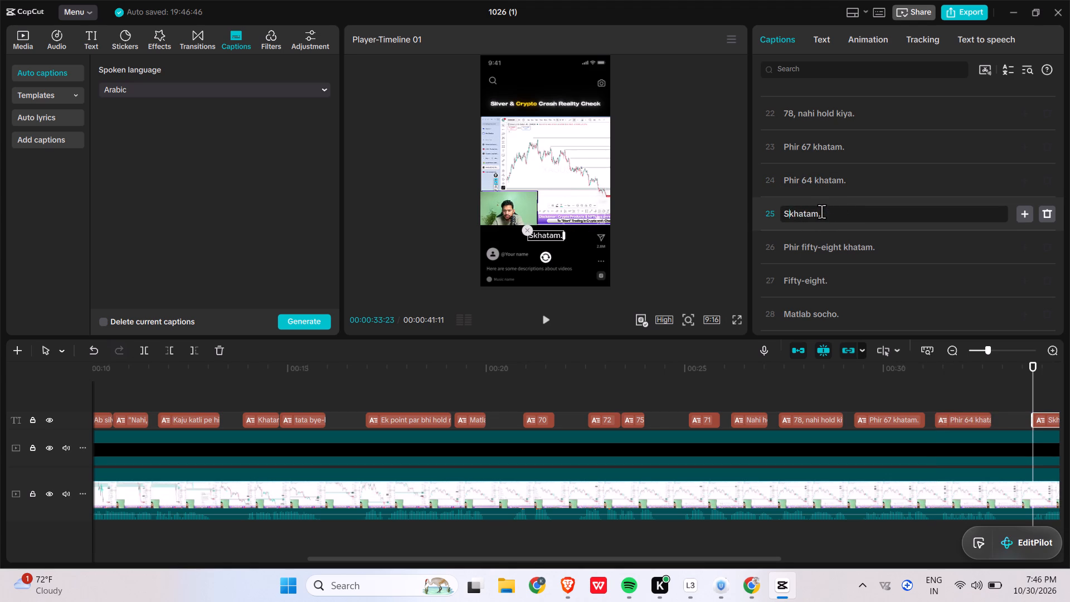
key("BackSpace")
type("61")
key("space")
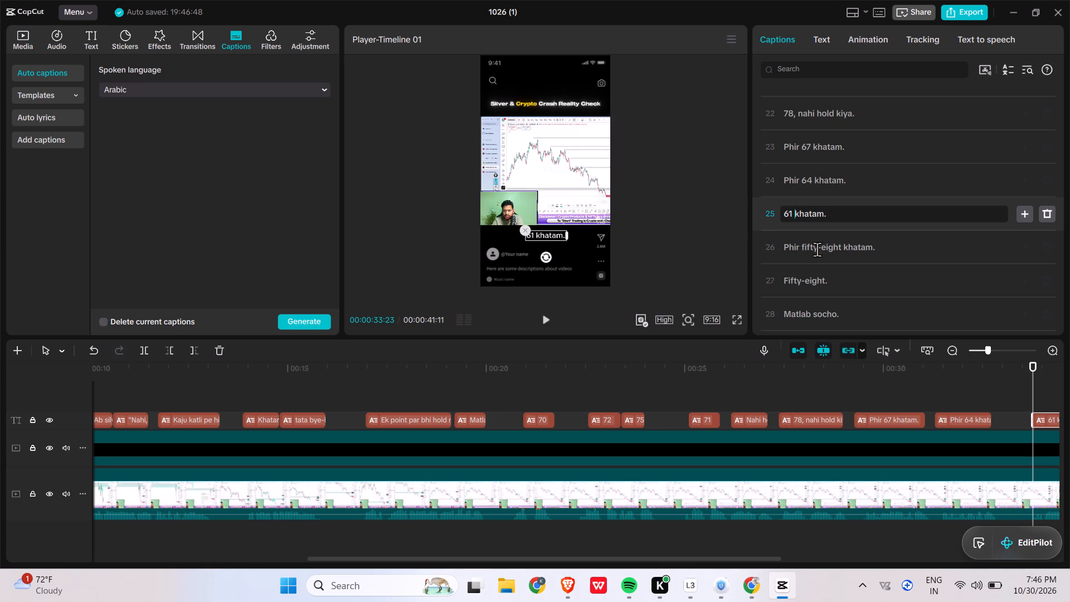
key("space")
Replace "fifty-eight" with "58" in the caption "Phir fifty-eight khatam.".
left_click_drag(843, 249, 839, 250)
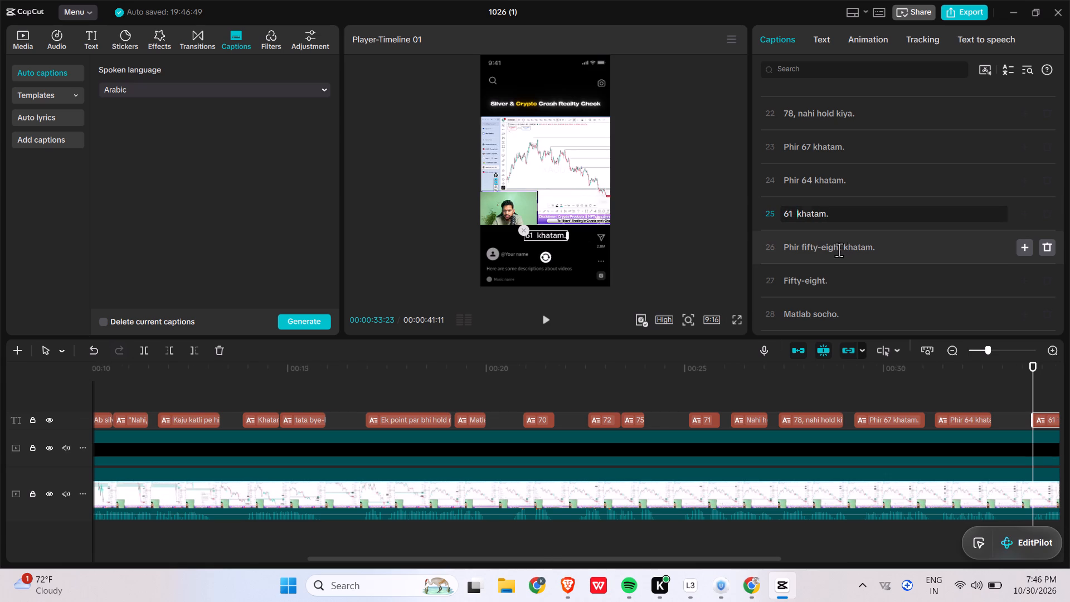
left_click_drag(839, 250, 803, 249)
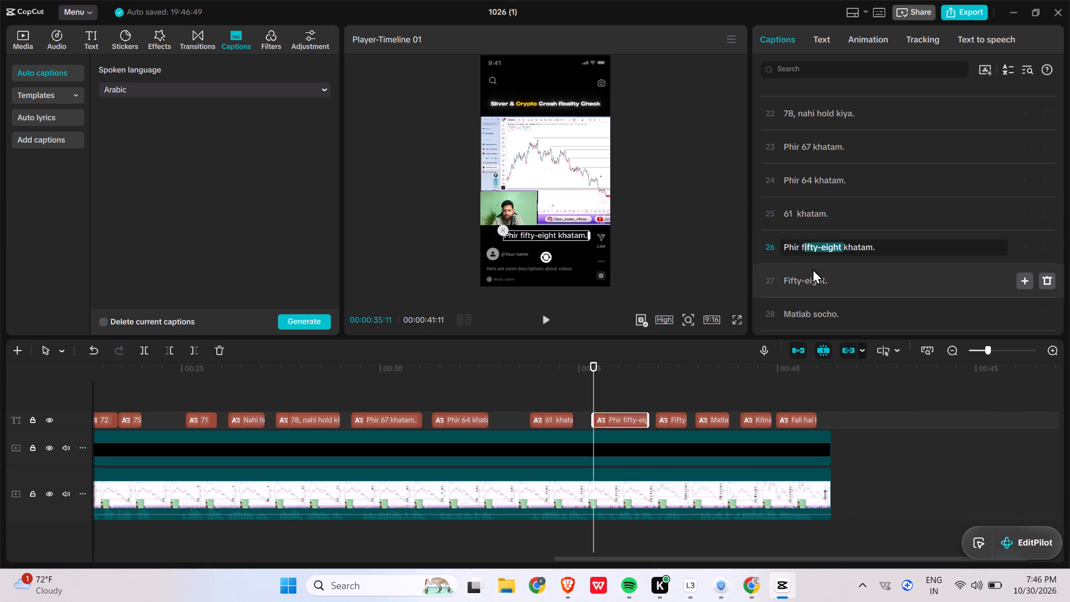
key("BackSpace")
key("BackSpace")
key("8")
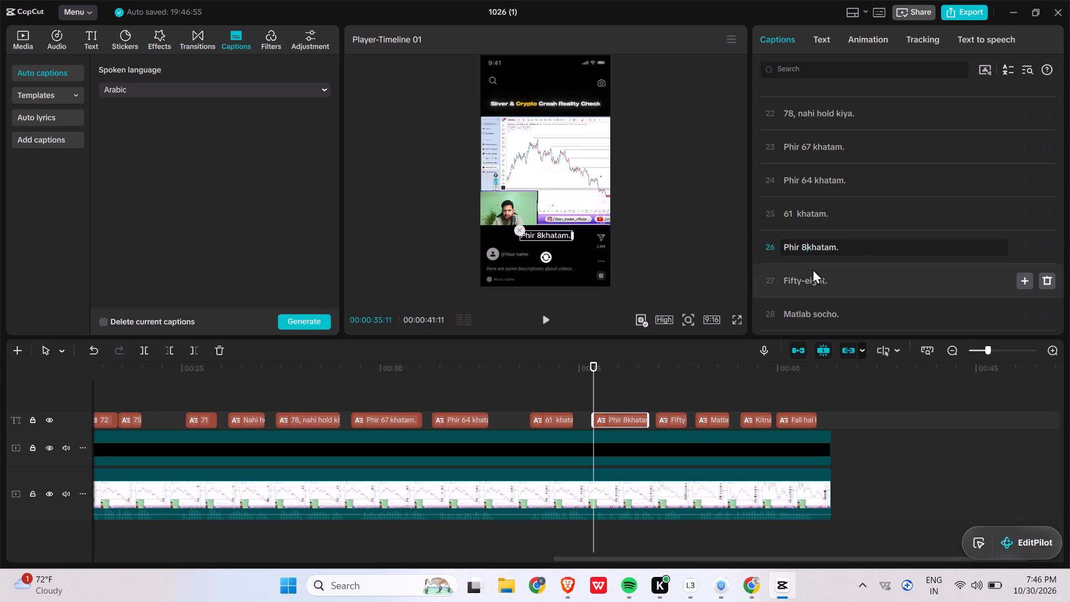
key("BackSpace")
type("58")
key("space")
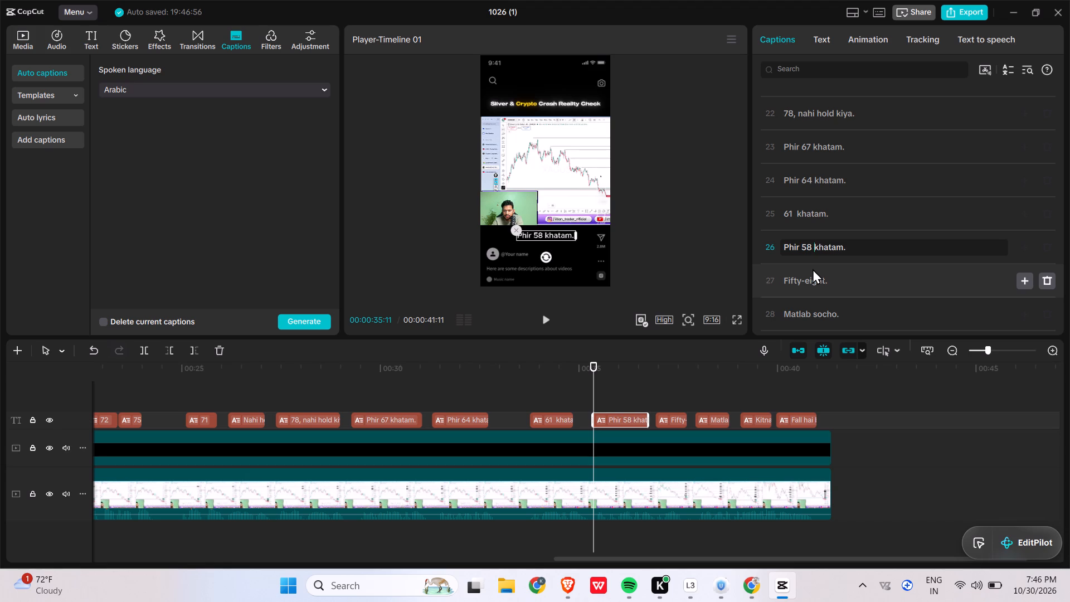
Replay the part around the standalone "Fifty-eight." caption and replace its text with "58".
left_click_drag(836, 281, 788, 282)
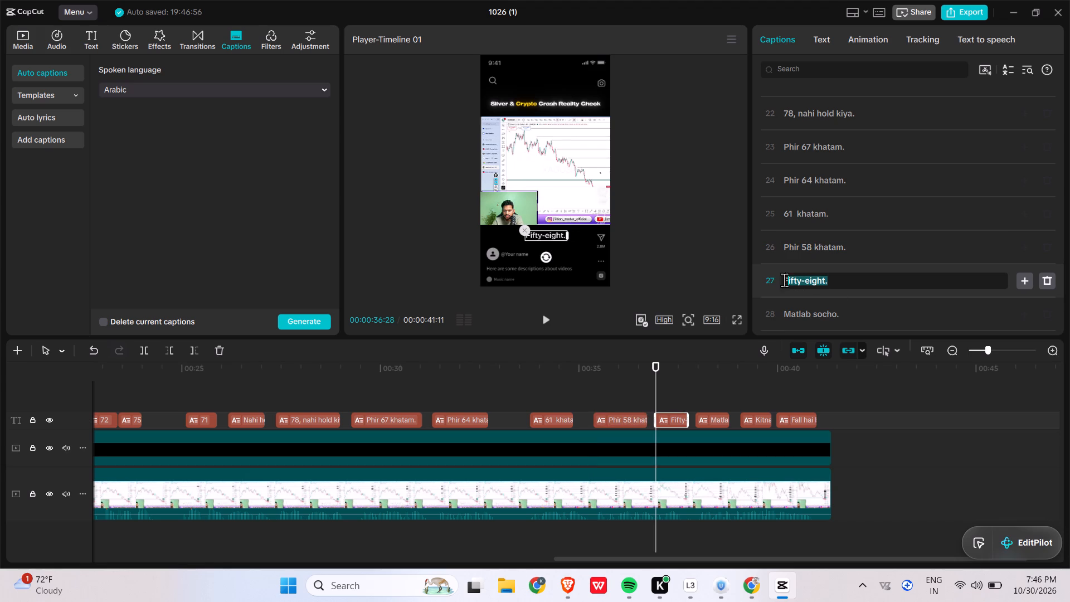
left_click(743, 260)
left_click(617, 380)
key("space")
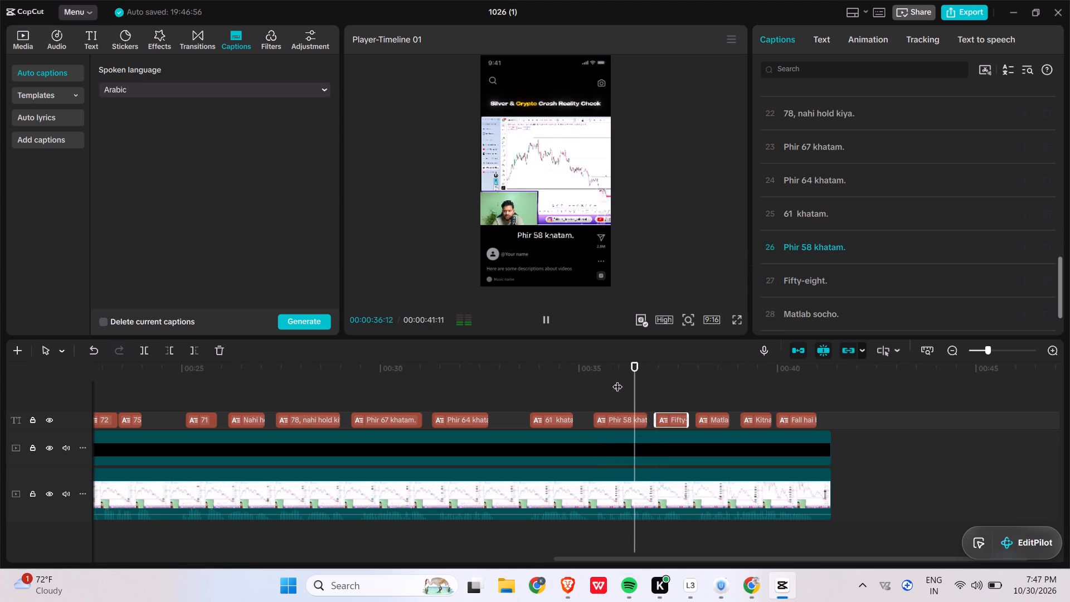
key("space")
key("space")
key("space")
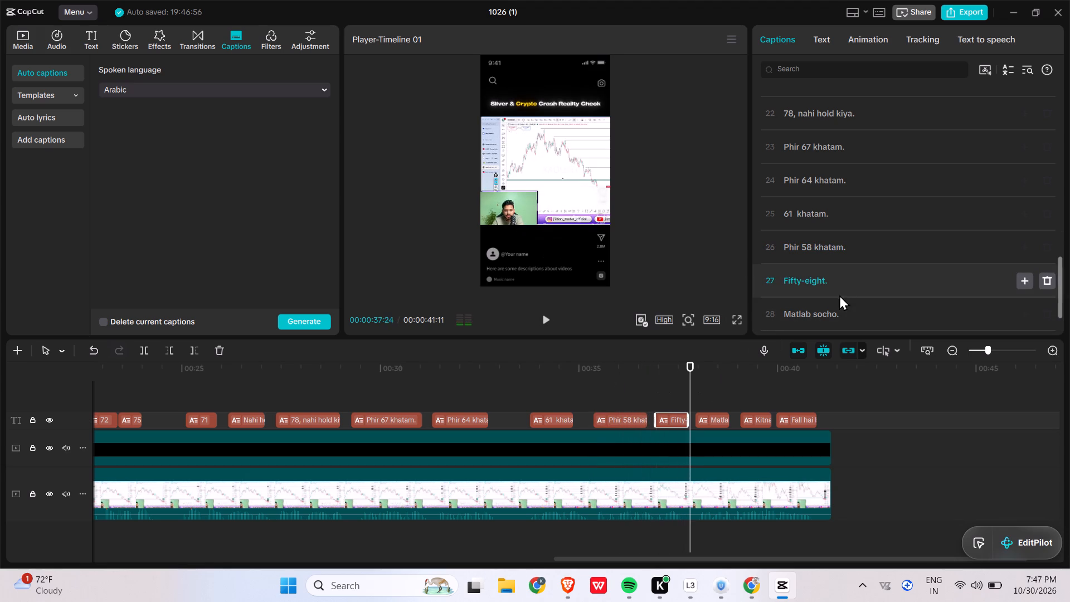
left_click_drag(841, 283, 769, 279)
key("BackSpace")
type("58")
Play the remaining captions through to the end of the clip and check them against the speech.
left_click(575, 395)
key("space")
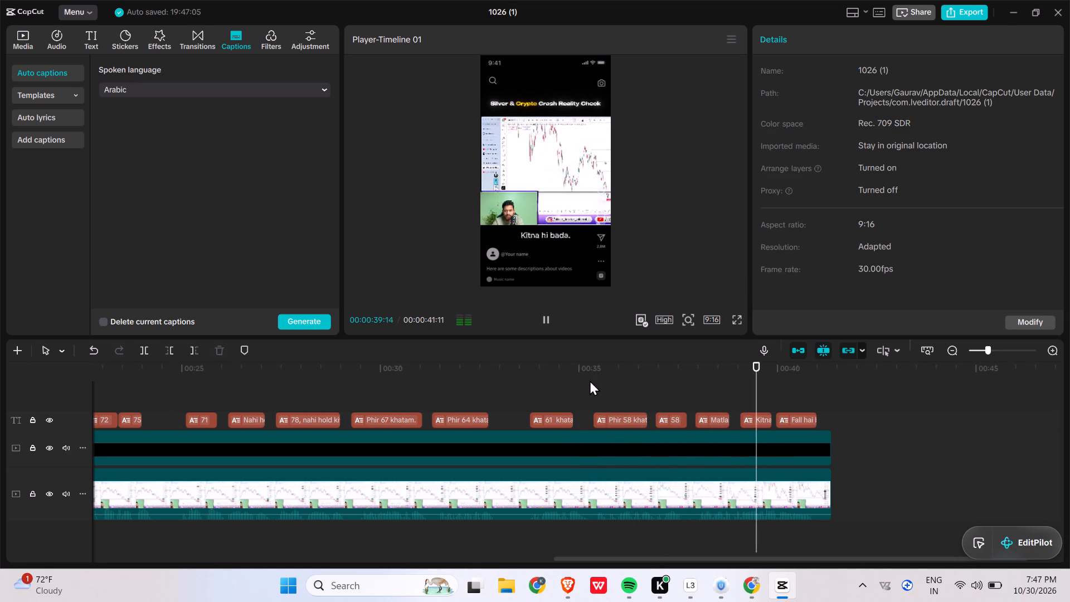
scroll(619, 393, "down", 12, "ctrl")
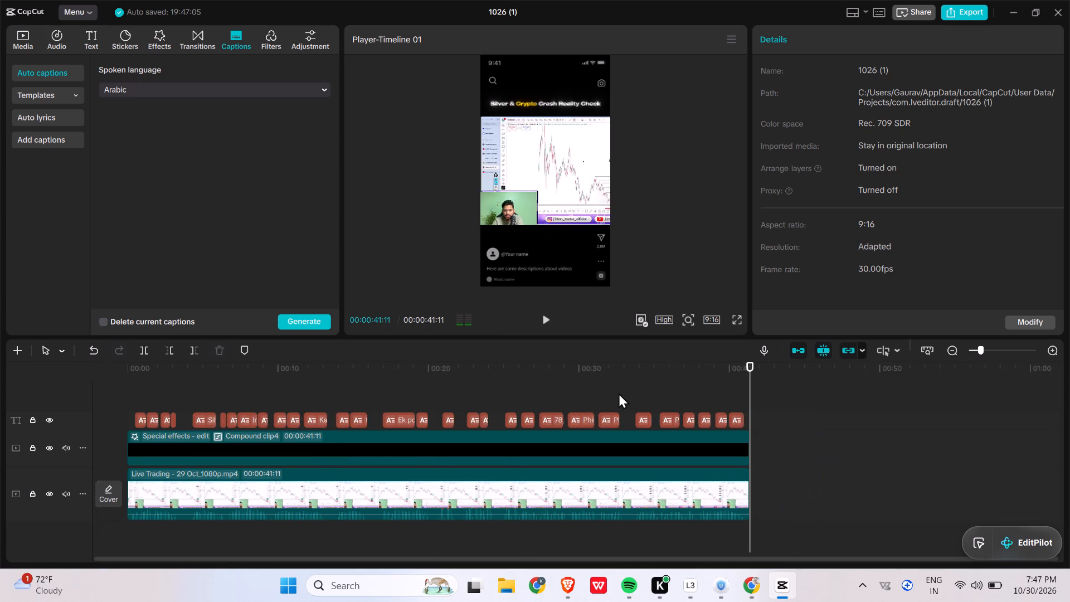
scroll(619, 393, "down", 11, "ctrl")
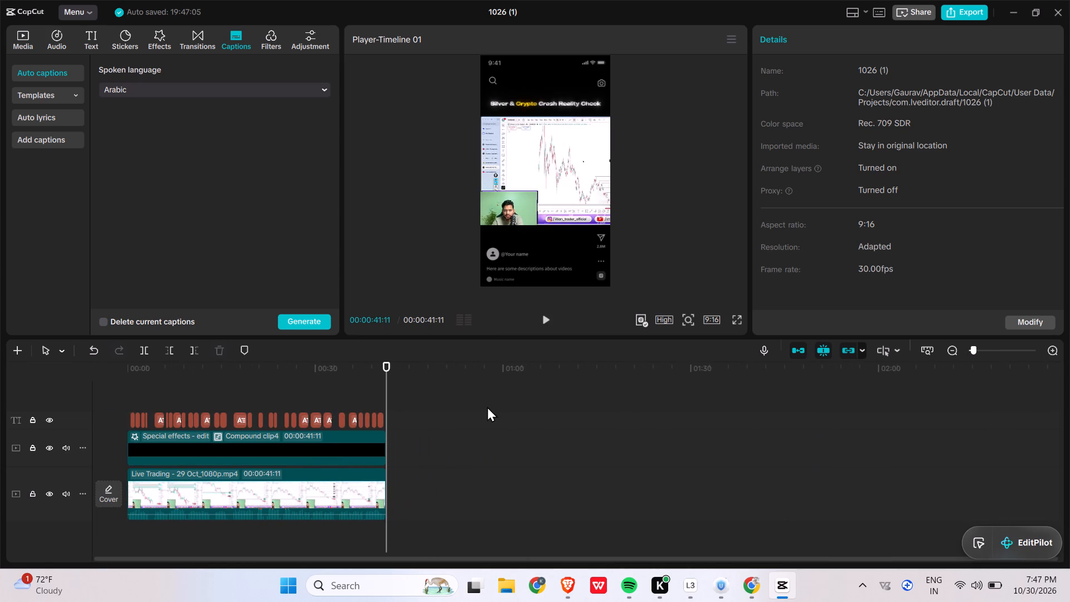
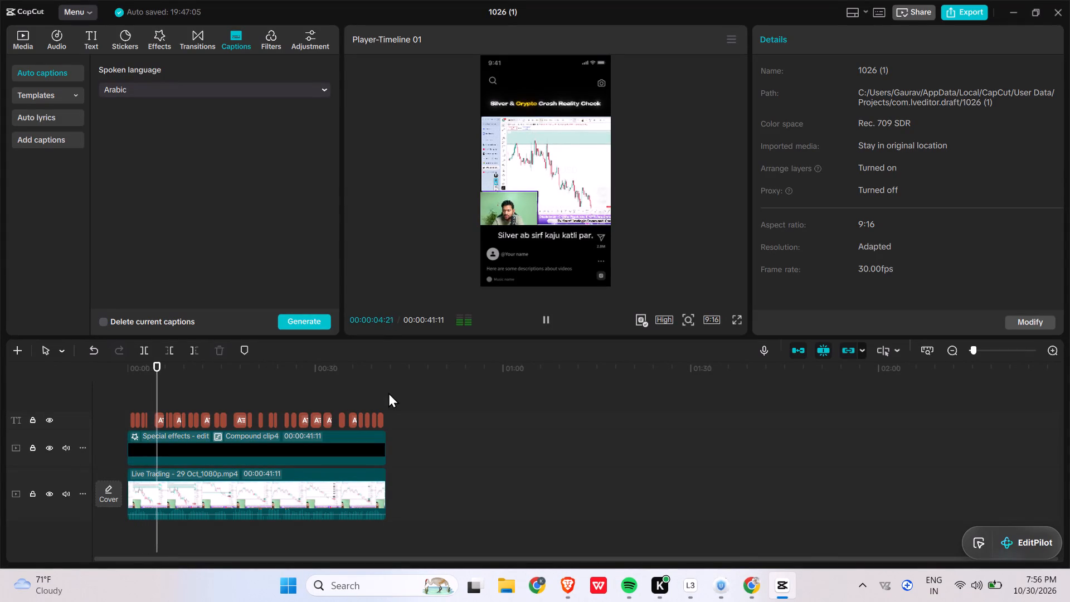
Select all captions and apply the favourited text template that highlights the spoken word in yellow.
key("space")
key("space")
key("space")
left_click_drag(125, 392, 459, 393)
left_click_drag(427, 391, 391, 390)
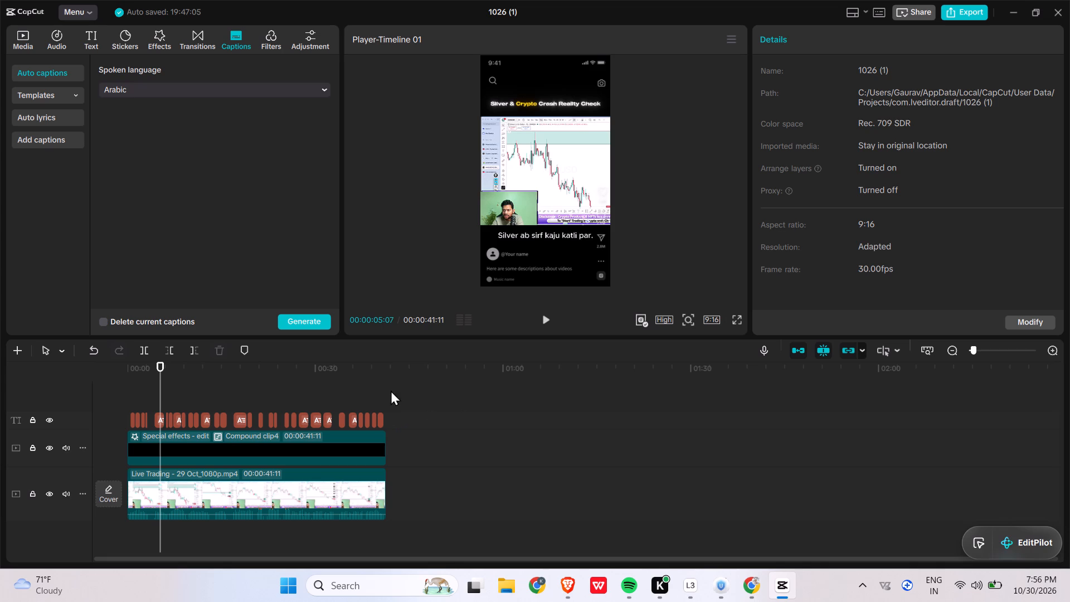
left_click_drag(391, 390, 117, 414)
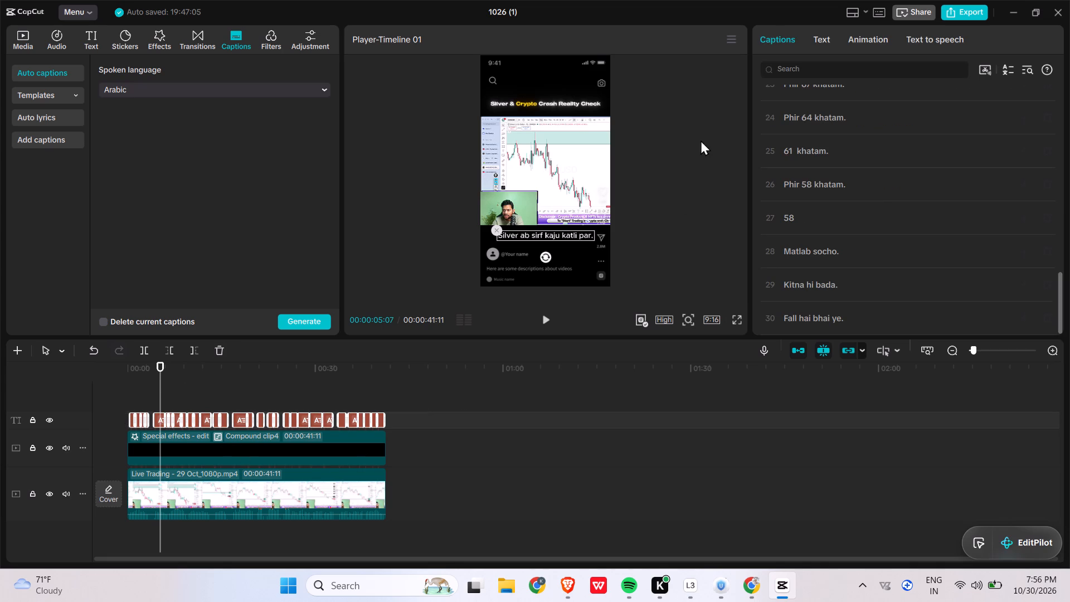
left_click(872, 37)
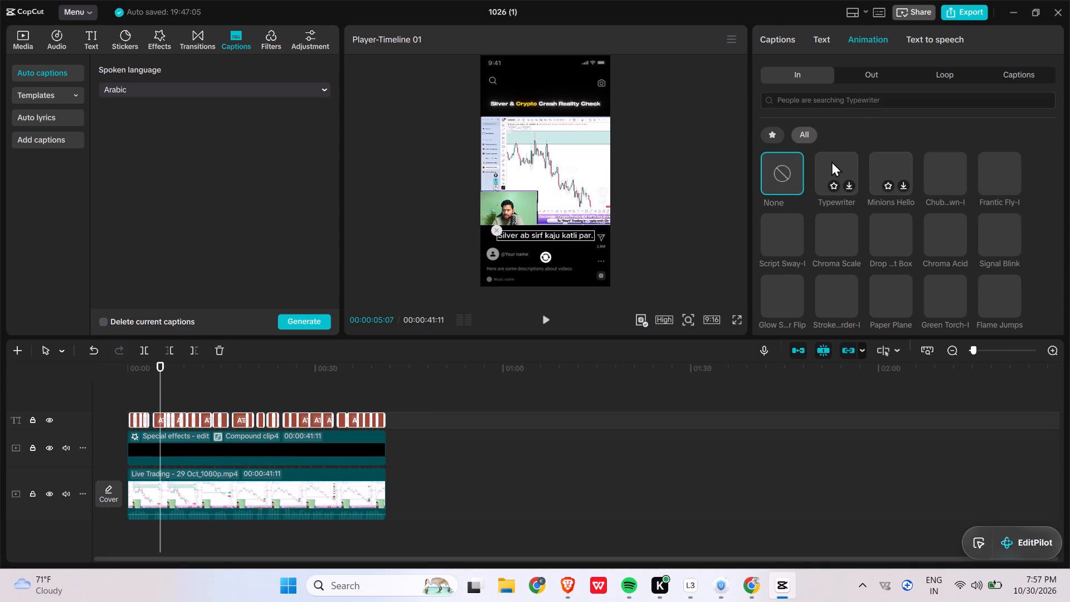
left_click(825, 37)
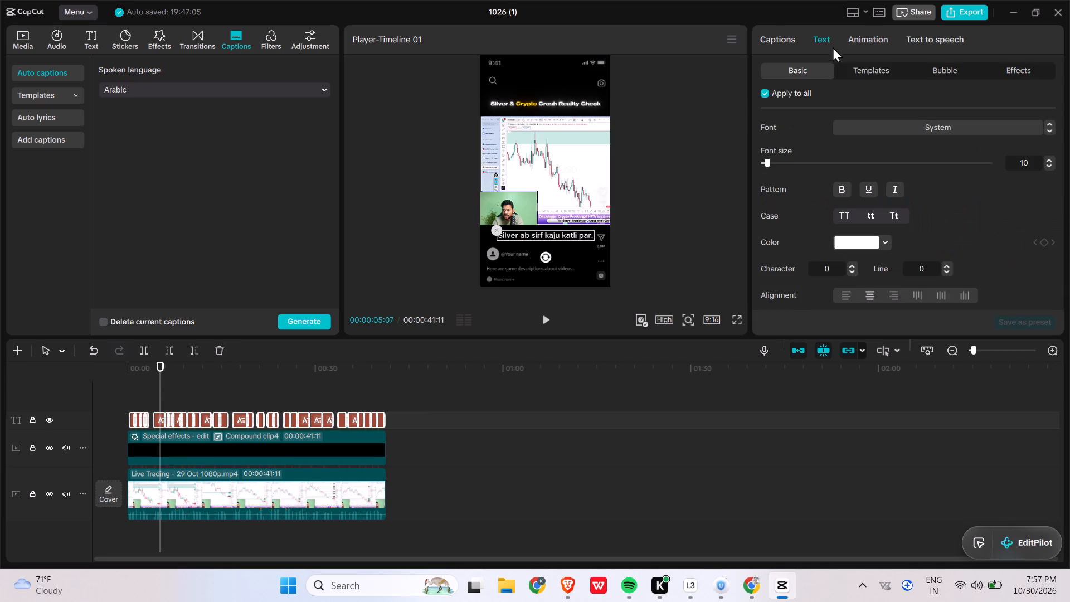
left_click(866, 71)
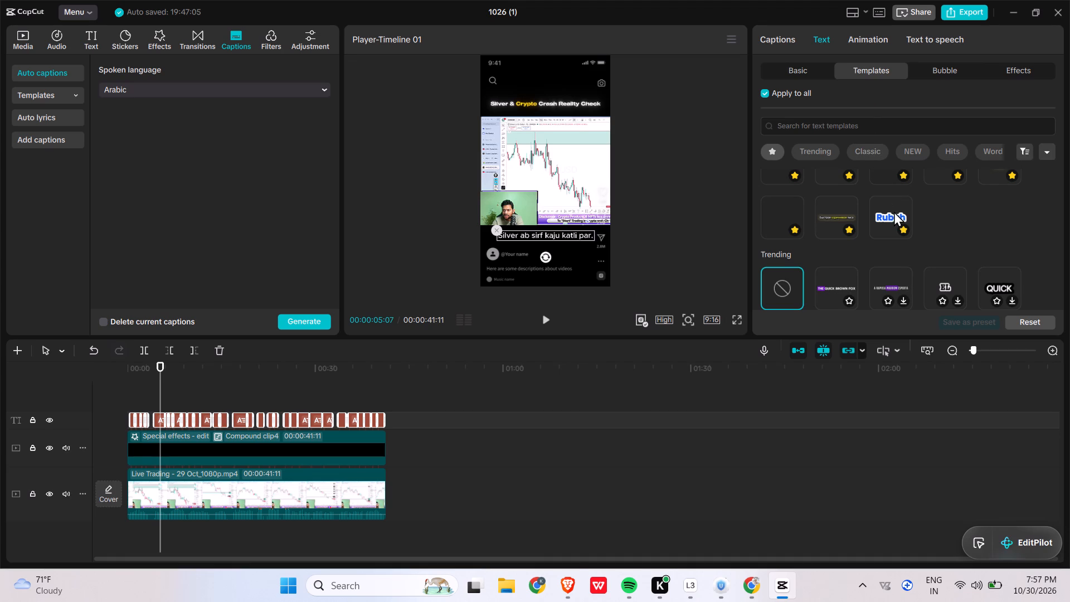
scroll(790, 222, "up", 1)
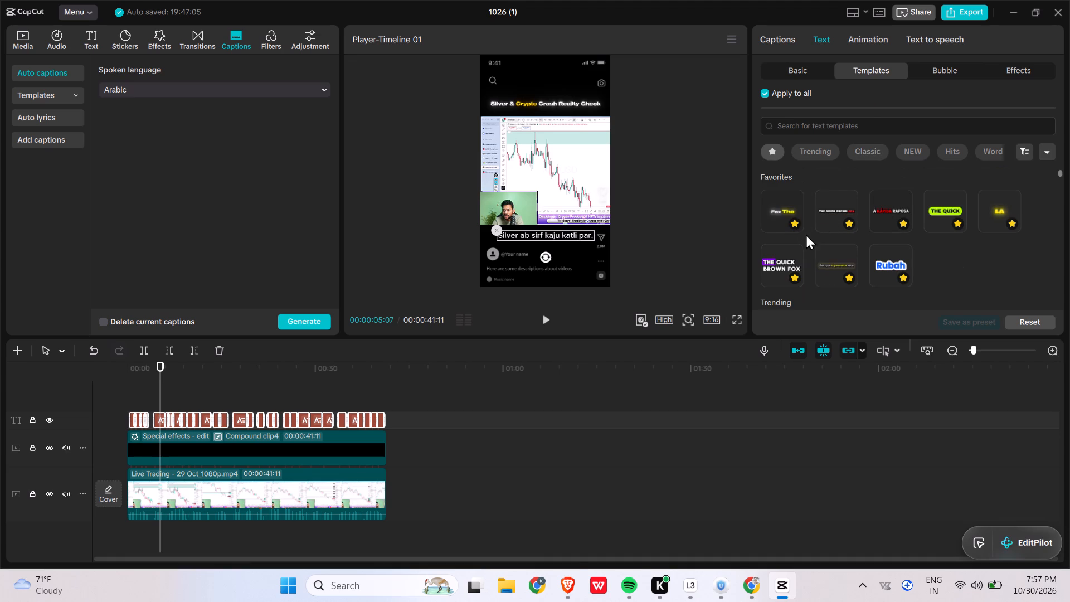
left_click(840, 261)
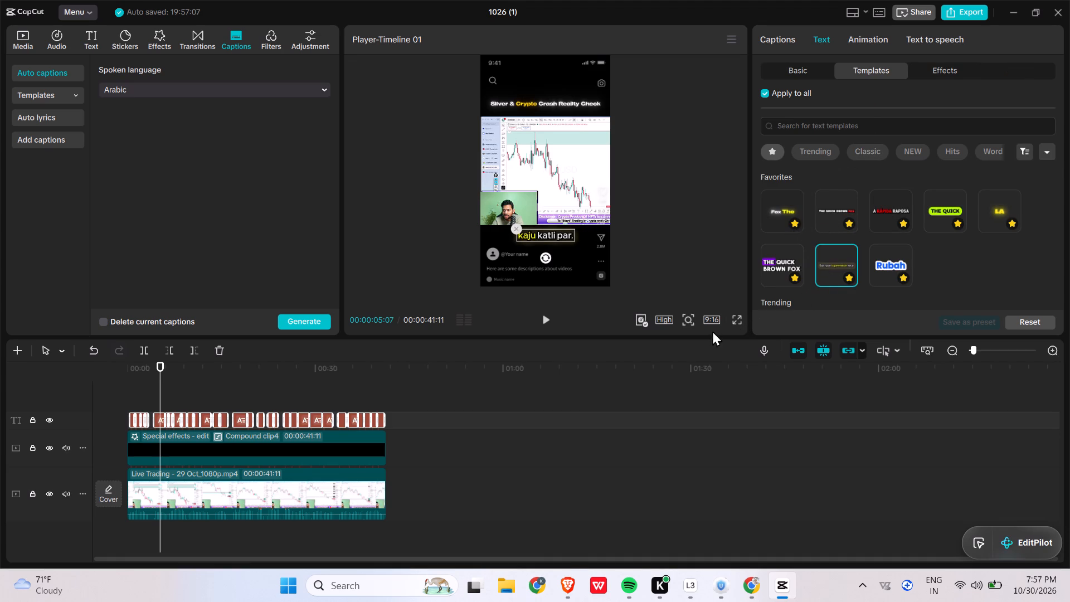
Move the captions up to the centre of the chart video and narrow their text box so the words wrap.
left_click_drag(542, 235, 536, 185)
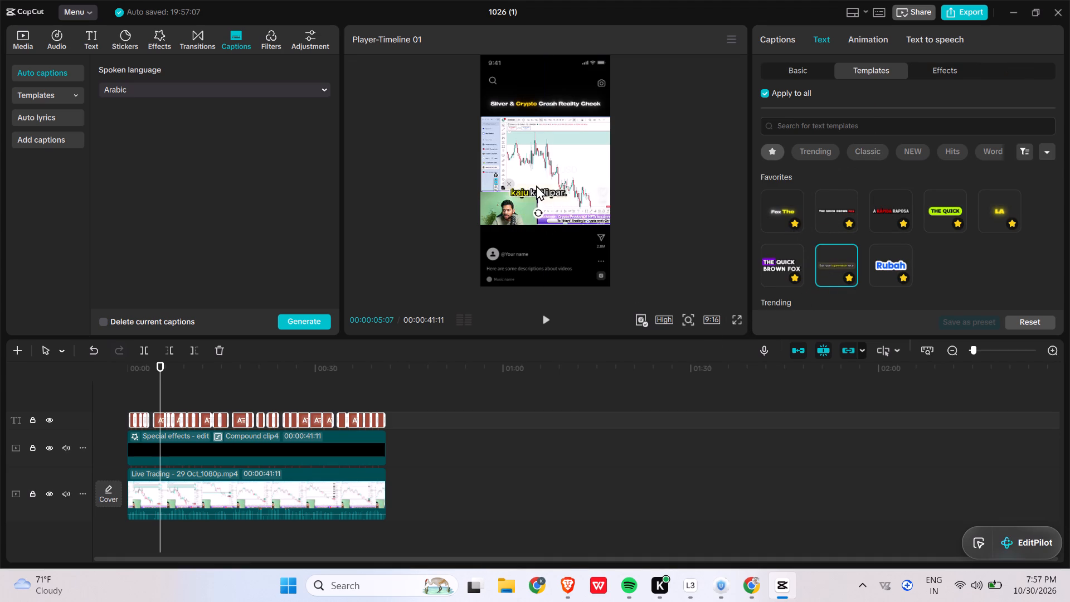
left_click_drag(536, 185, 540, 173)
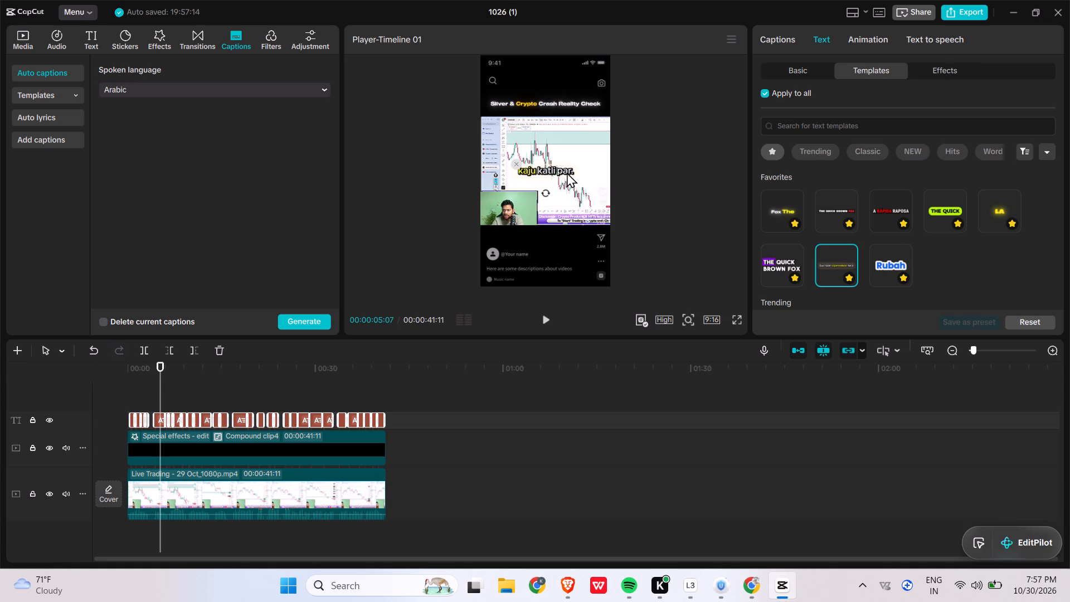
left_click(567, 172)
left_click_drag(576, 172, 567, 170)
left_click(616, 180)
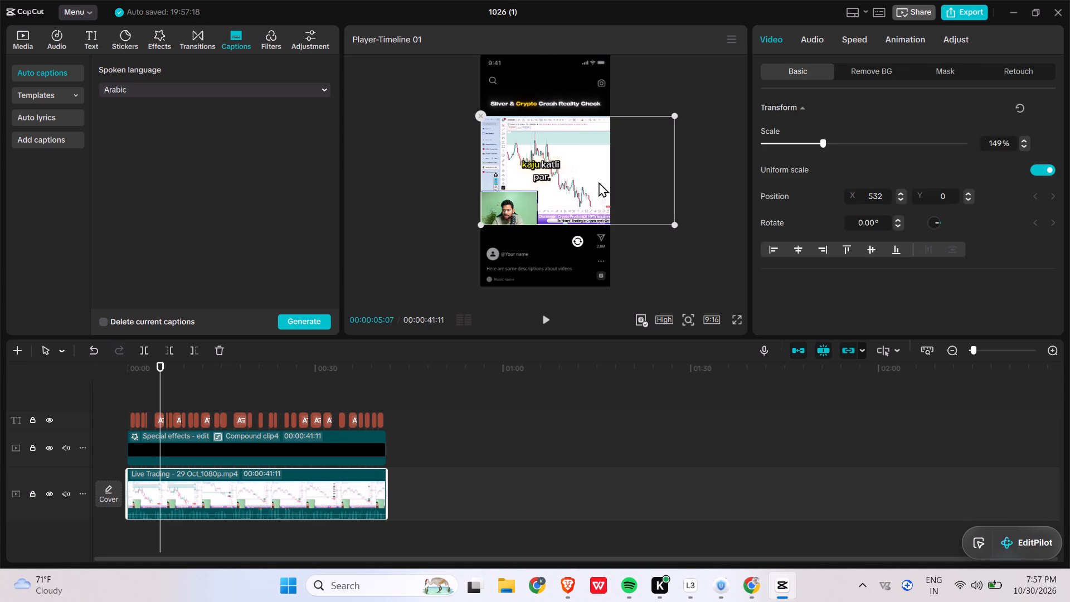
Play the short in full-screen preview to check how the restyled captions look over the chart.
left_click(549, 172)
key("space")
left_click(729, 312)
left_click(736, 320)
key("space")
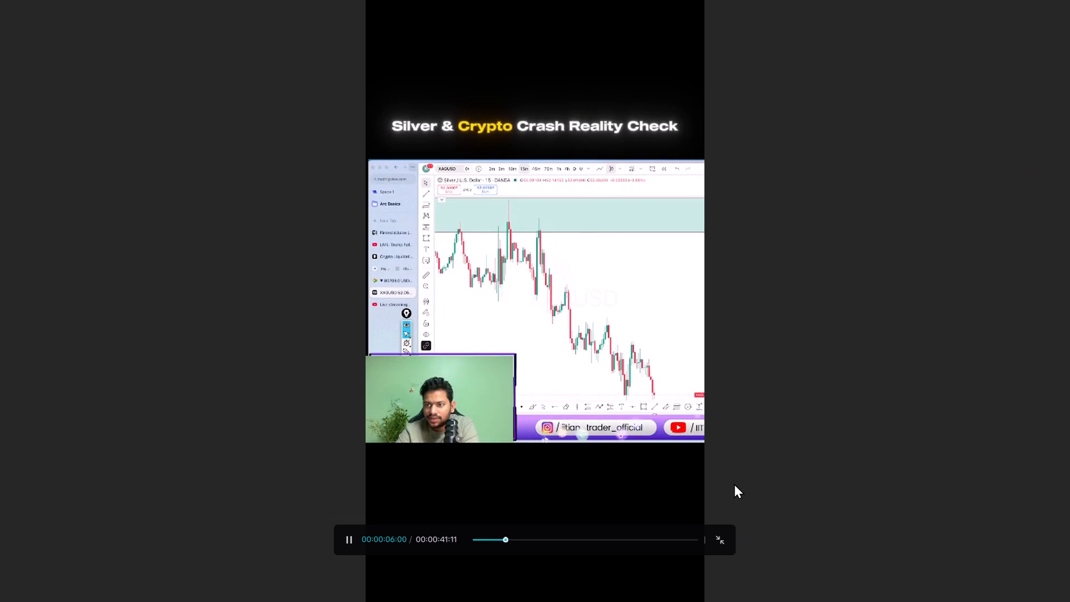
left_click(725, 532)
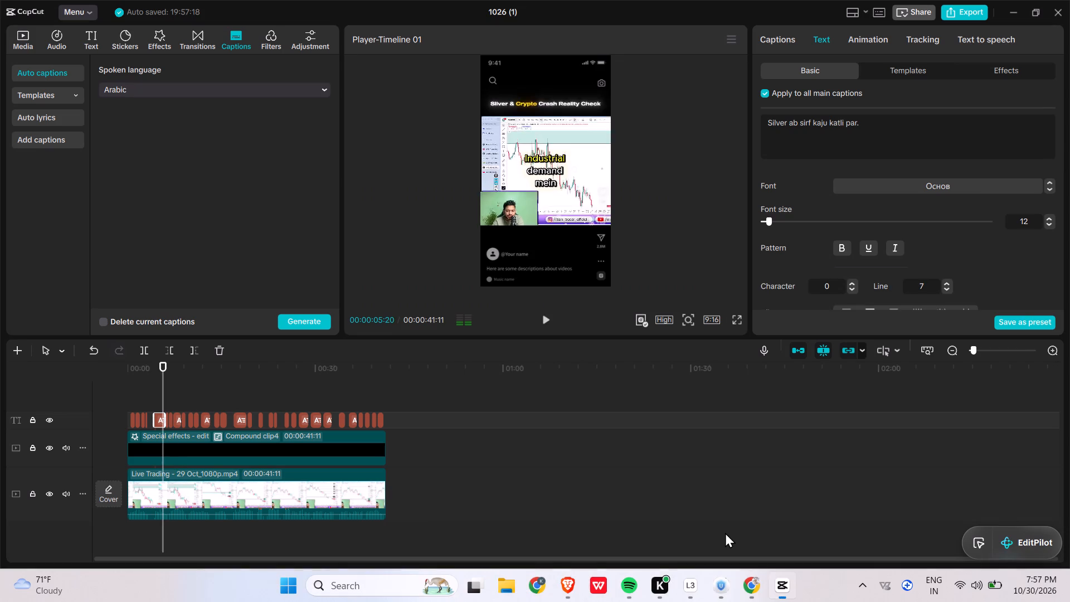
key("space")
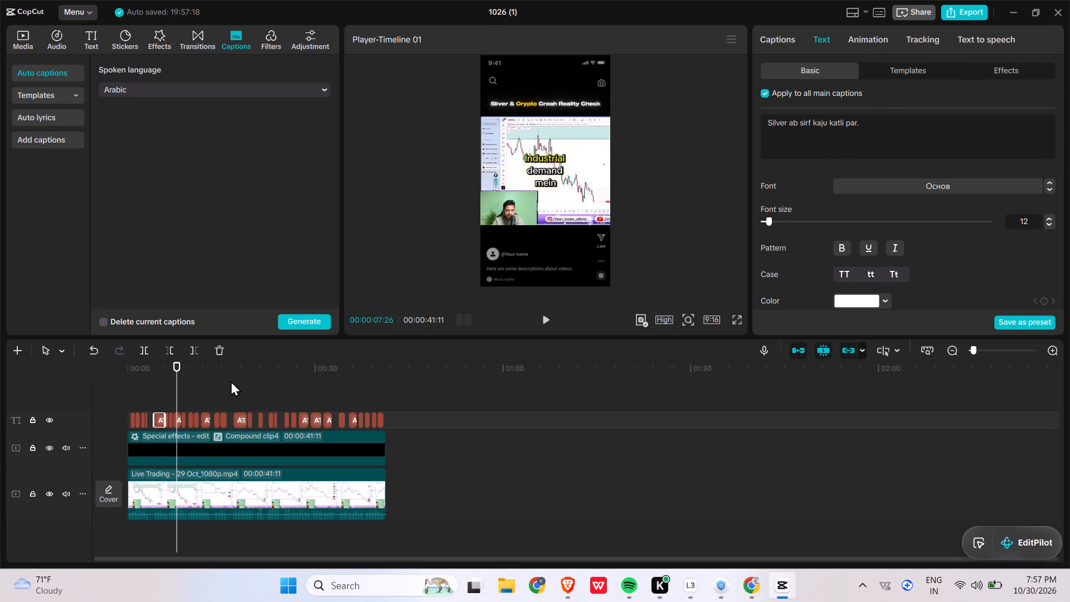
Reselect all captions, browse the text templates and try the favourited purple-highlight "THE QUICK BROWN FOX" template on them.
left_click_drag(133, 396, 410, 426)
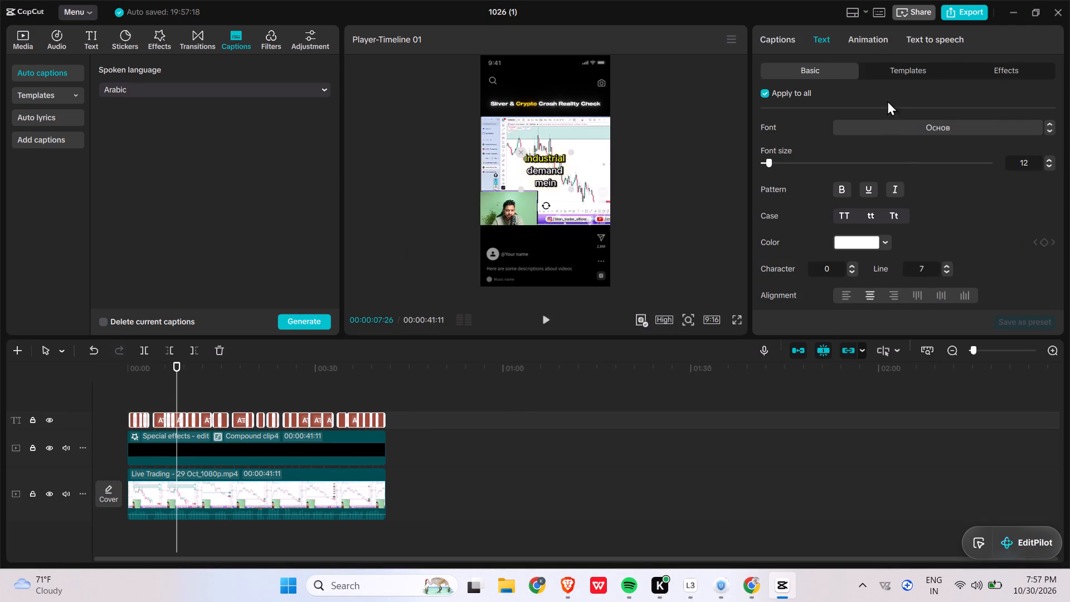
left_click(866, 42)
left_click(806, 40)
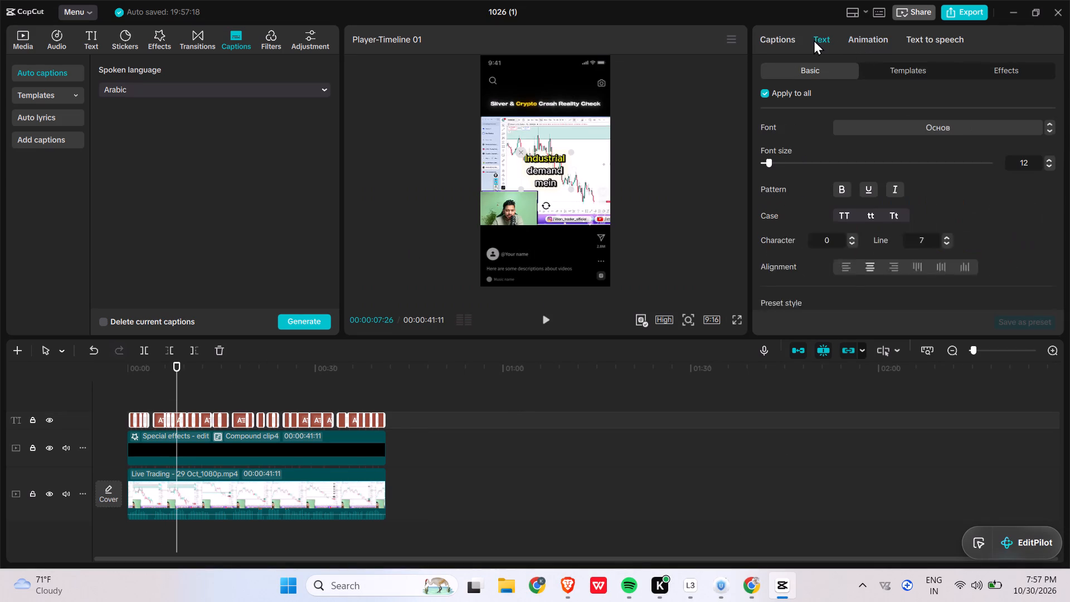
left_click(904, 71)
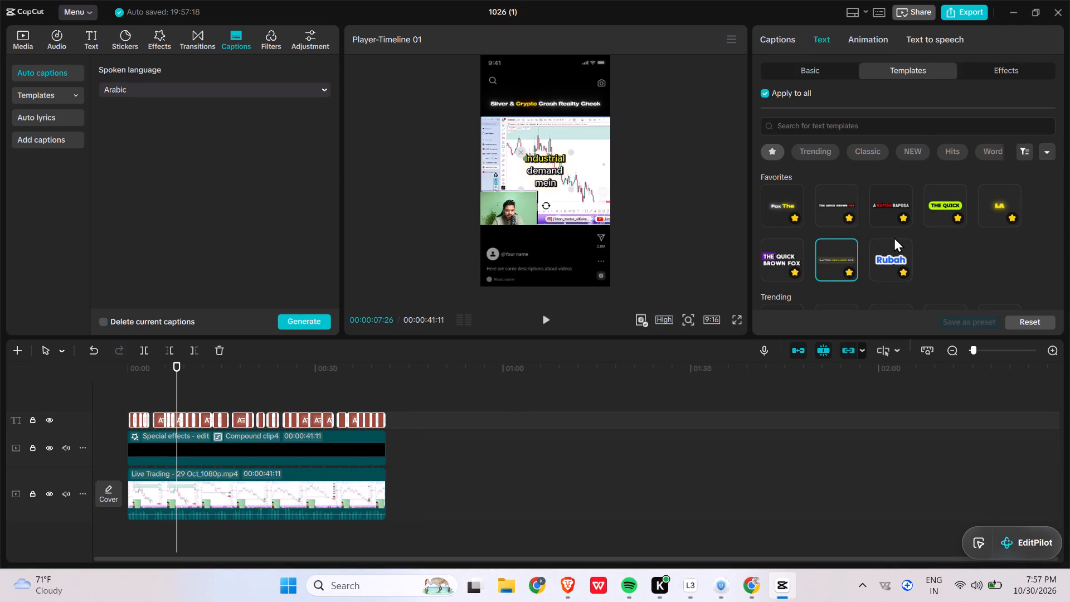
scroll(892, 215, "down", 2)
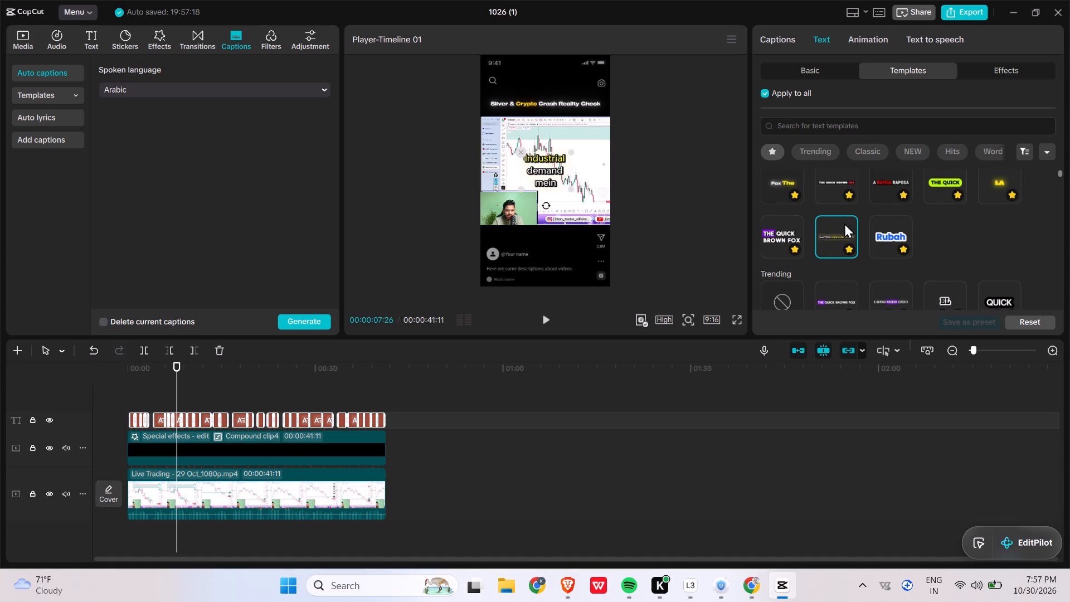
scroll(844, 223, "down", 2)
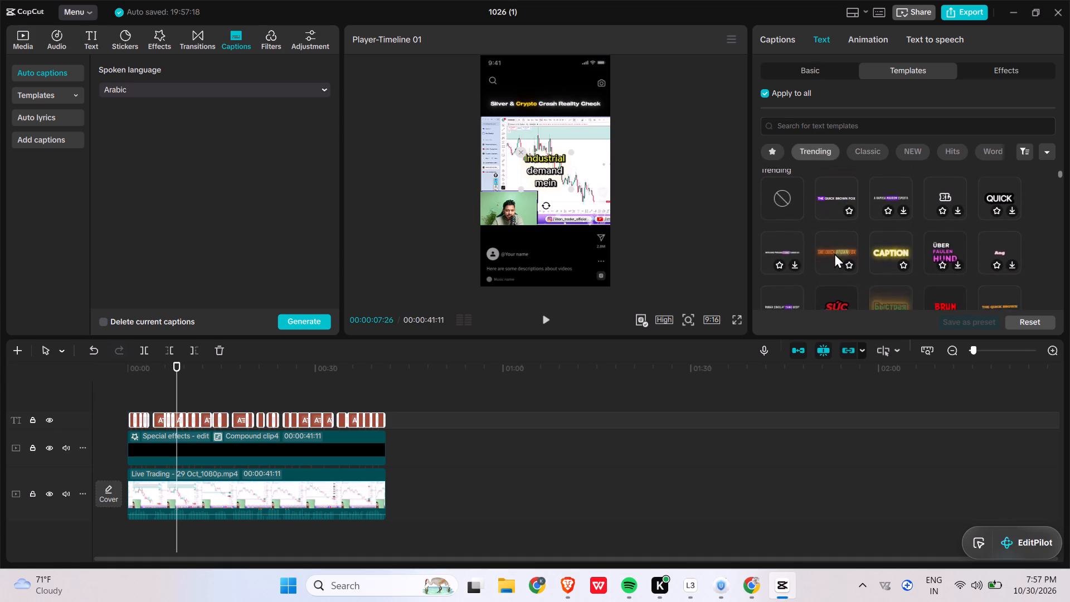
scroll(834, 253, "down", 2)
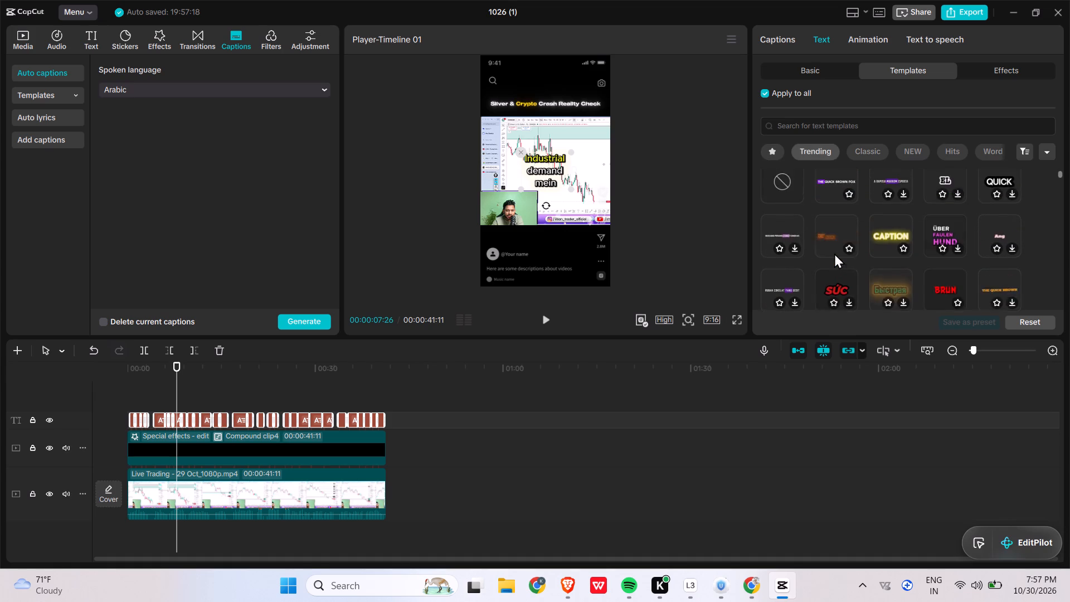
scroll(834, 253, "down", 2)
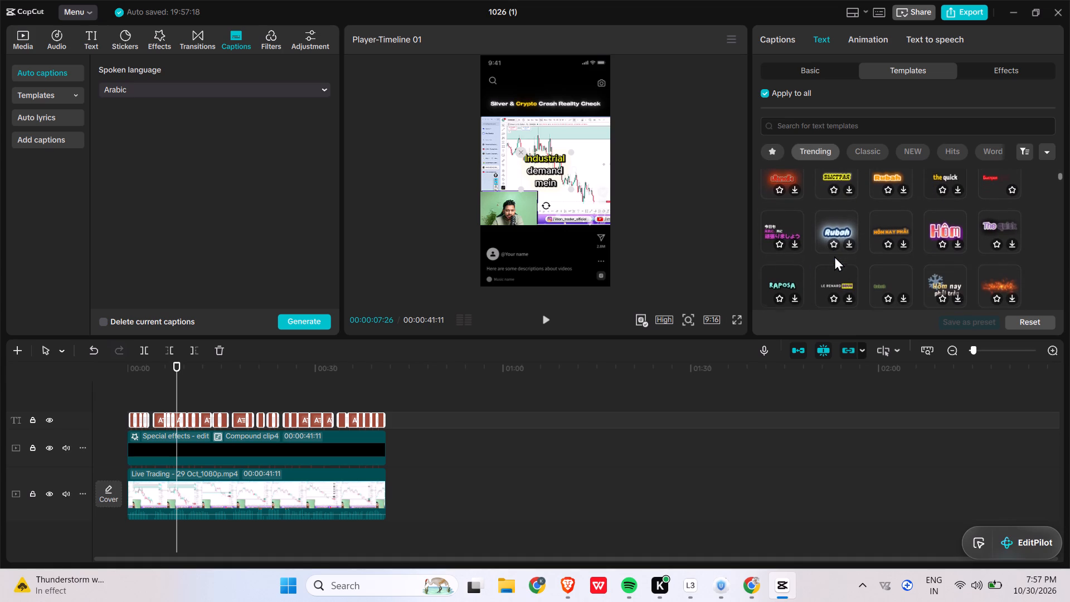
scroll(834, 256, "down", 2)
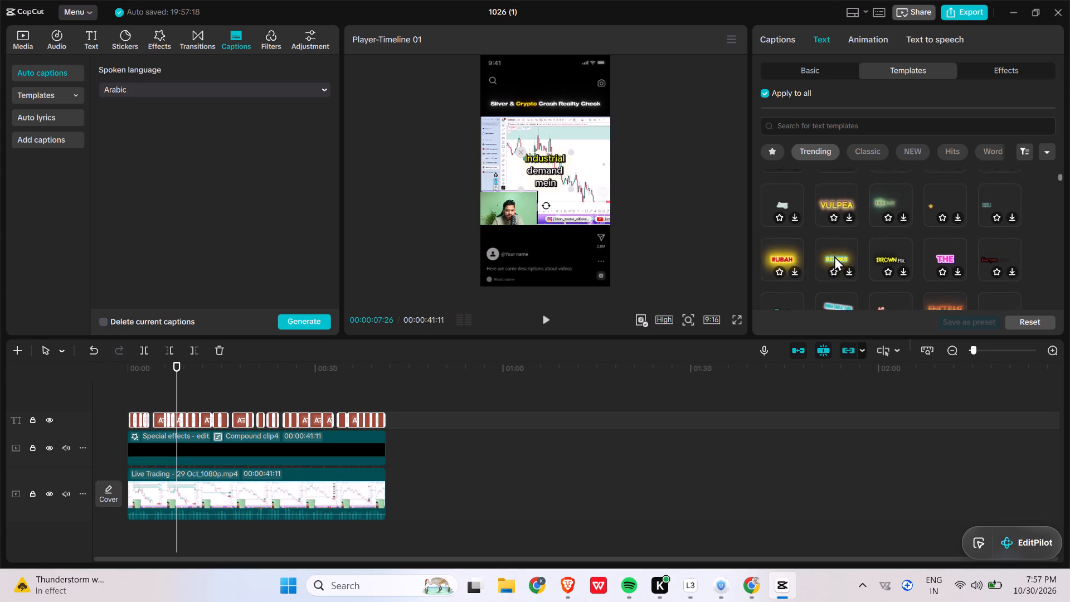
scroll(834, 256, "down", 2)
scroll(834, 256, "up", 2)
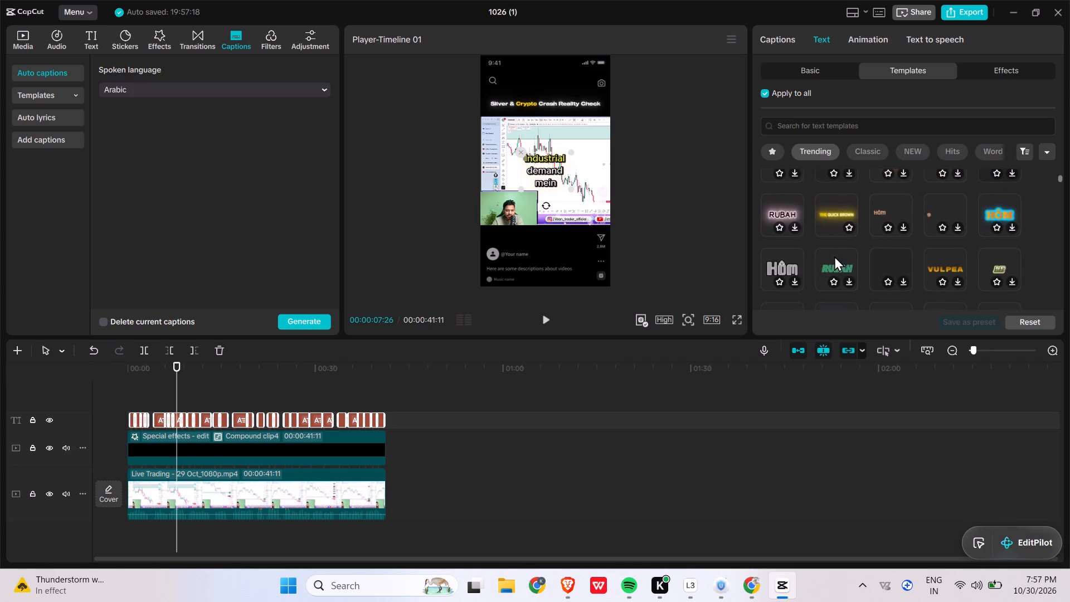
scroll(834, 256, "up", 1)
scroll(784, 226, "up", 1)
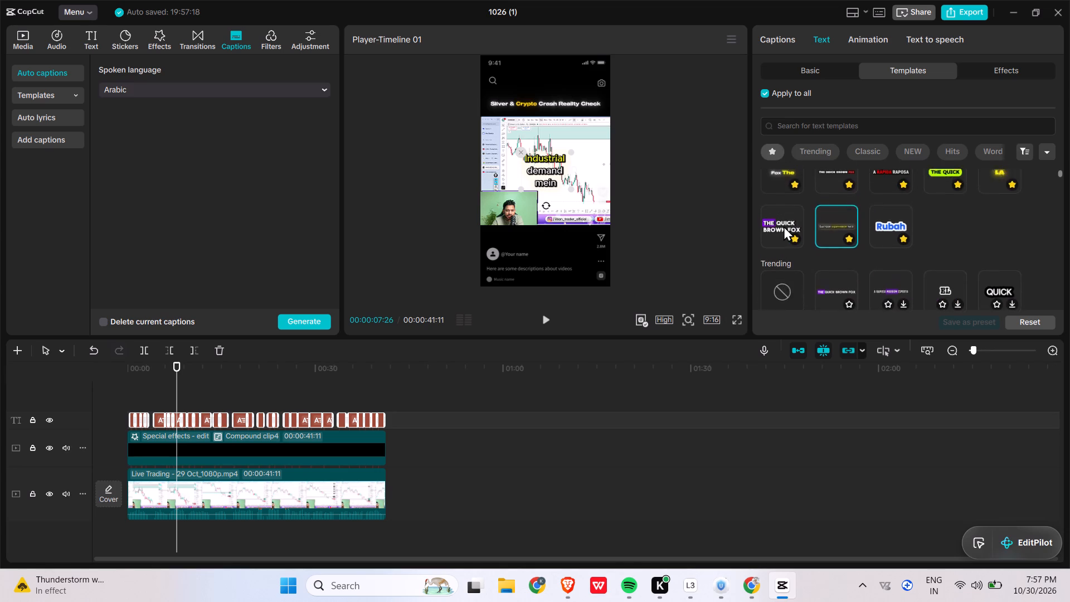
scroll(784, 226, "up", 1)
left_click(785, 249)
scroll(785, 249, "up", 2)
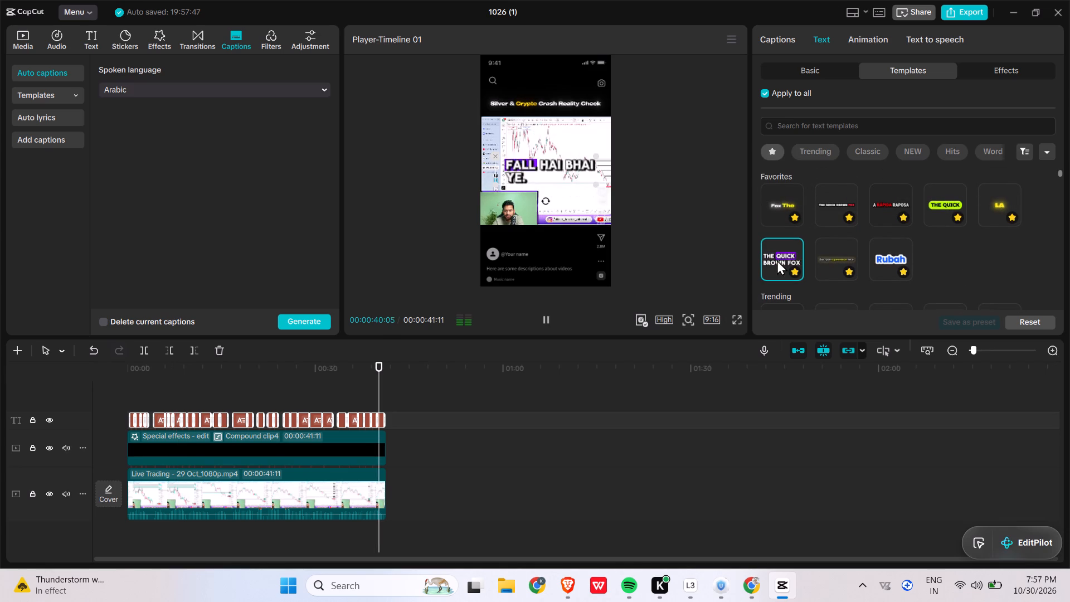
Reapply the favourited yellow-highlight template to all captions.
left_click(833, 258)
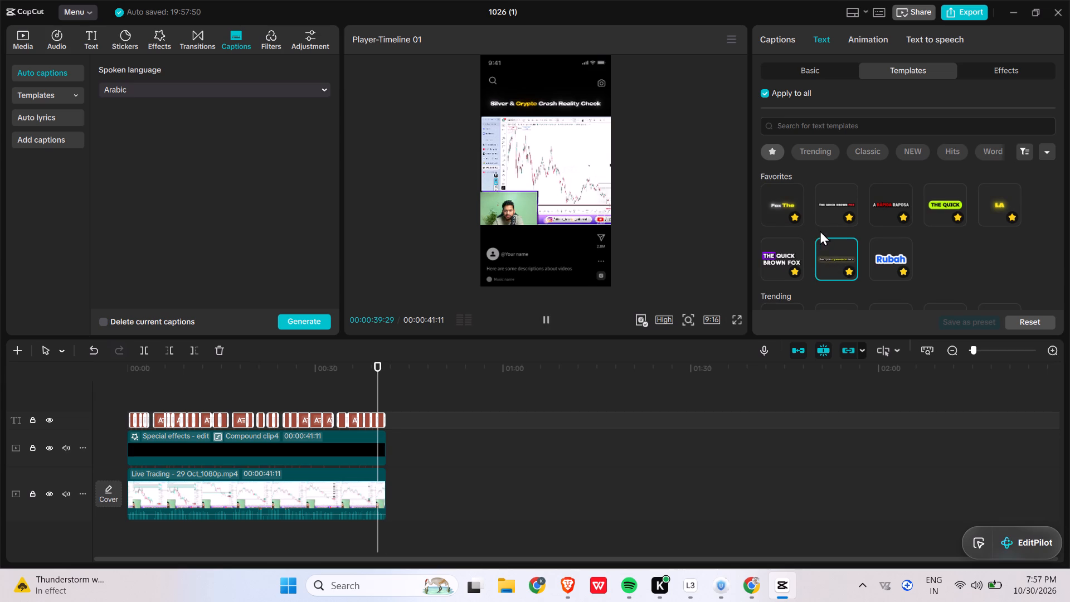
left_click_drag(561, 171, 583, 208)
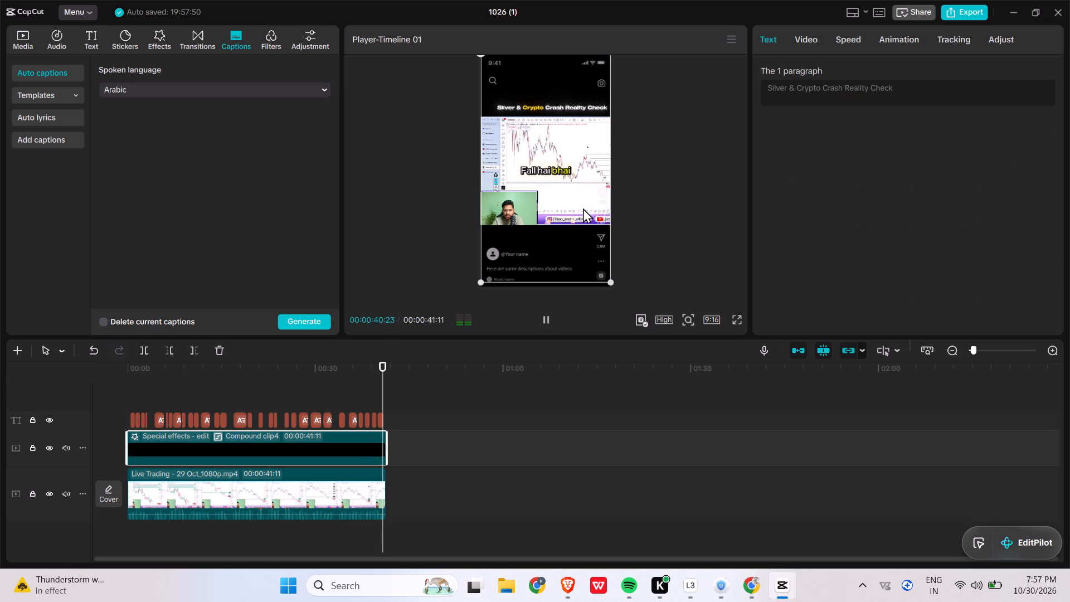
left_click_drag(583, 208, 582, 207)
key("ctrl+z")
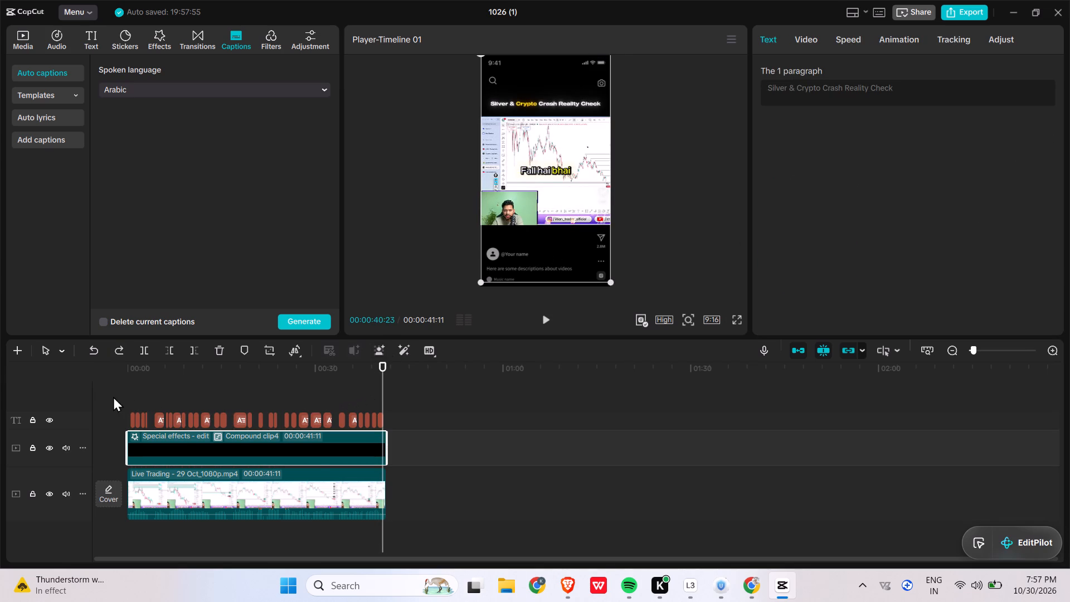
Select all captions and move them into the black area just below the video, centred horizontally.
left_click_drag(113, 396, 416, 414)
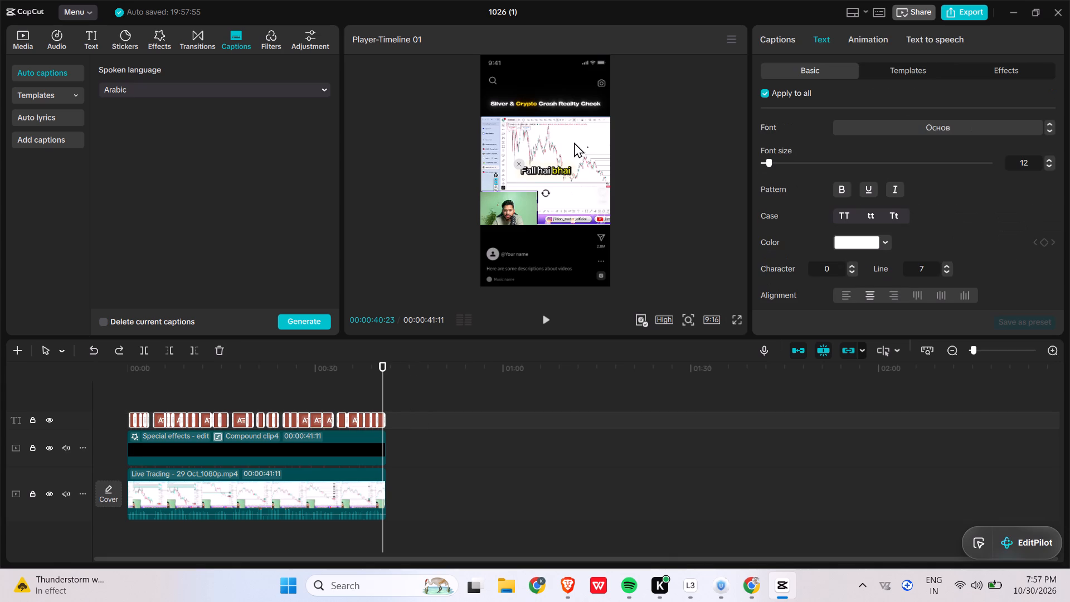
left_click_drag(548, 168, 544, 231)
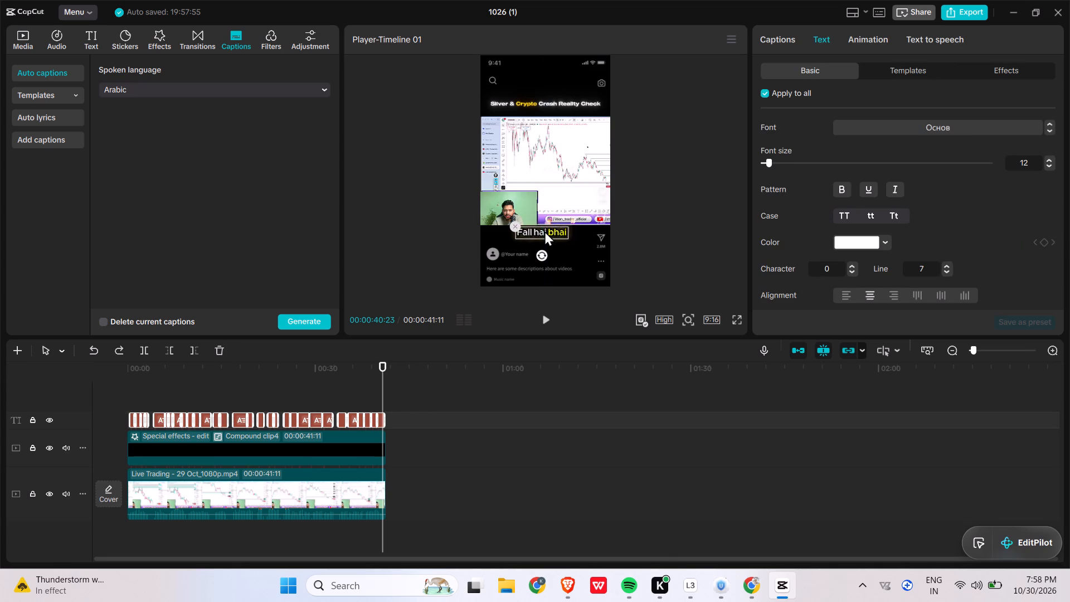
left_click_drag(544, 231, 547, 231)
Play the short in full-screen preview to check the captions' new placement below the video.
key("space")
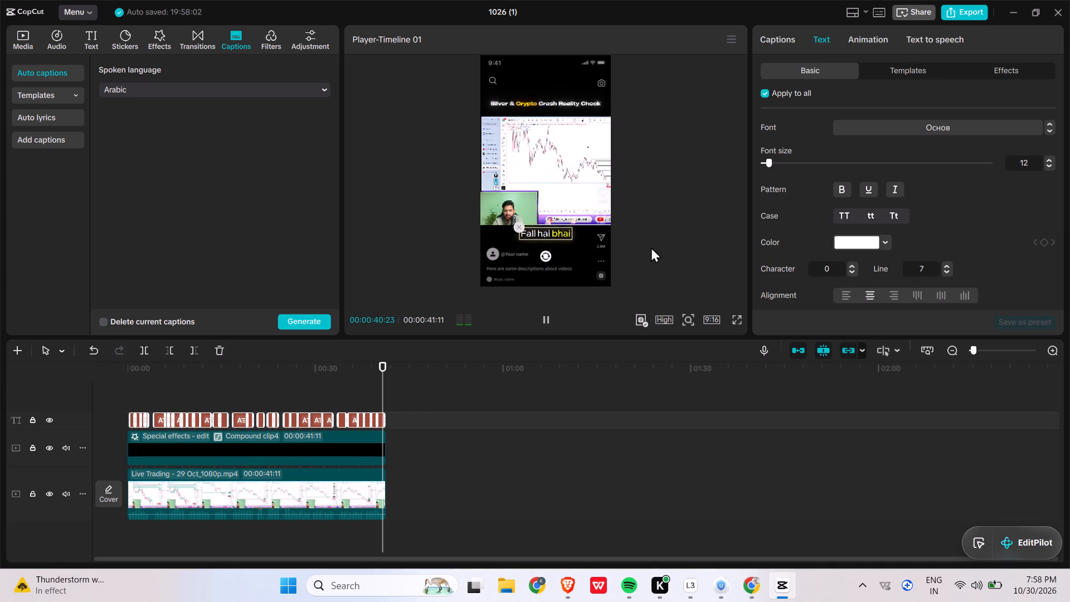
left_click(733, 317)
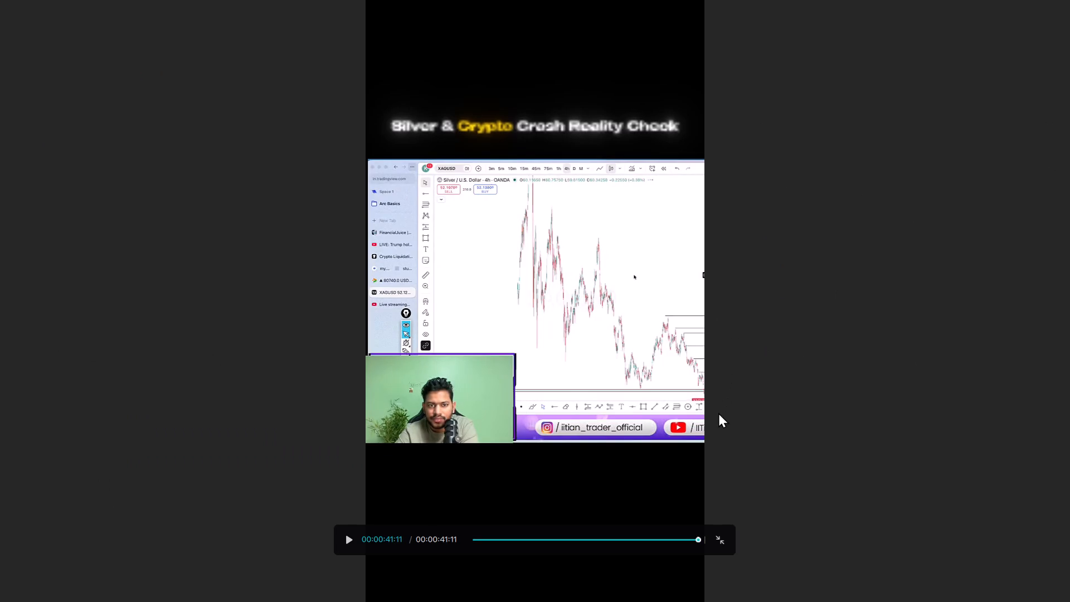
key("space")
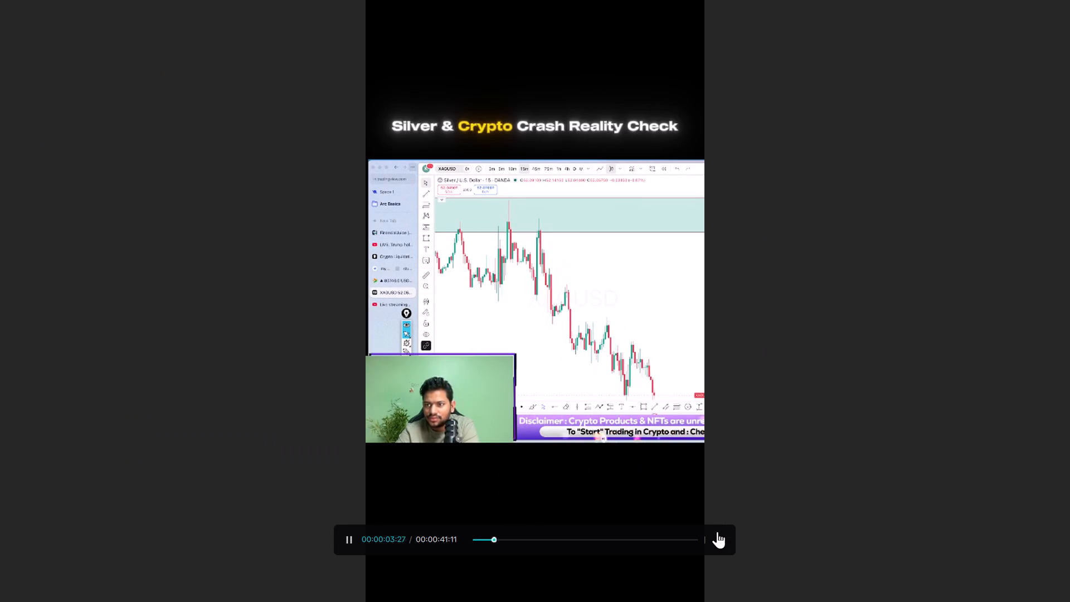
left_click(717, 532)
key("space")
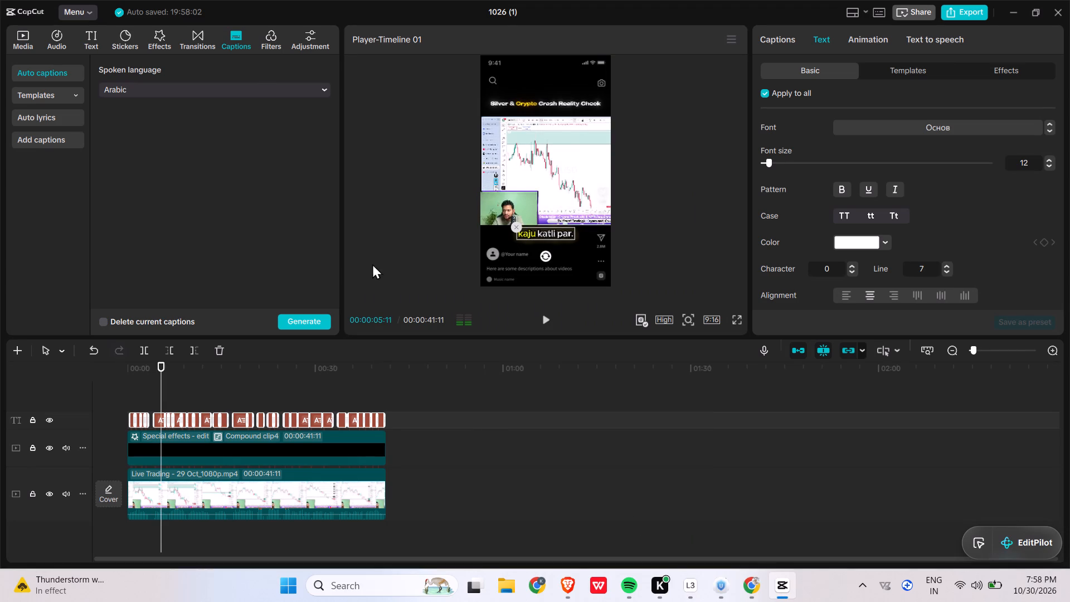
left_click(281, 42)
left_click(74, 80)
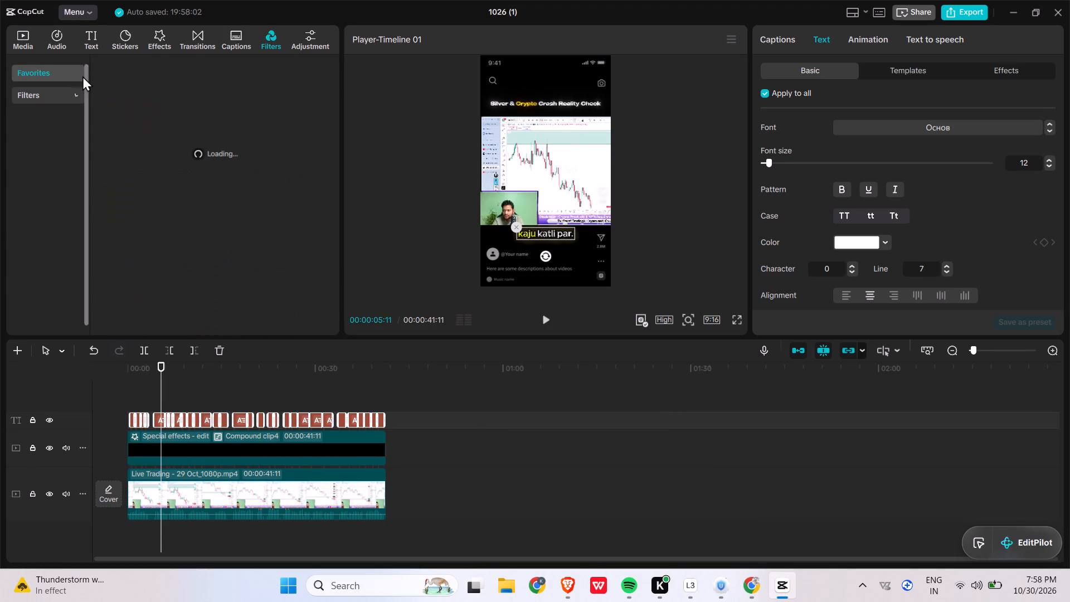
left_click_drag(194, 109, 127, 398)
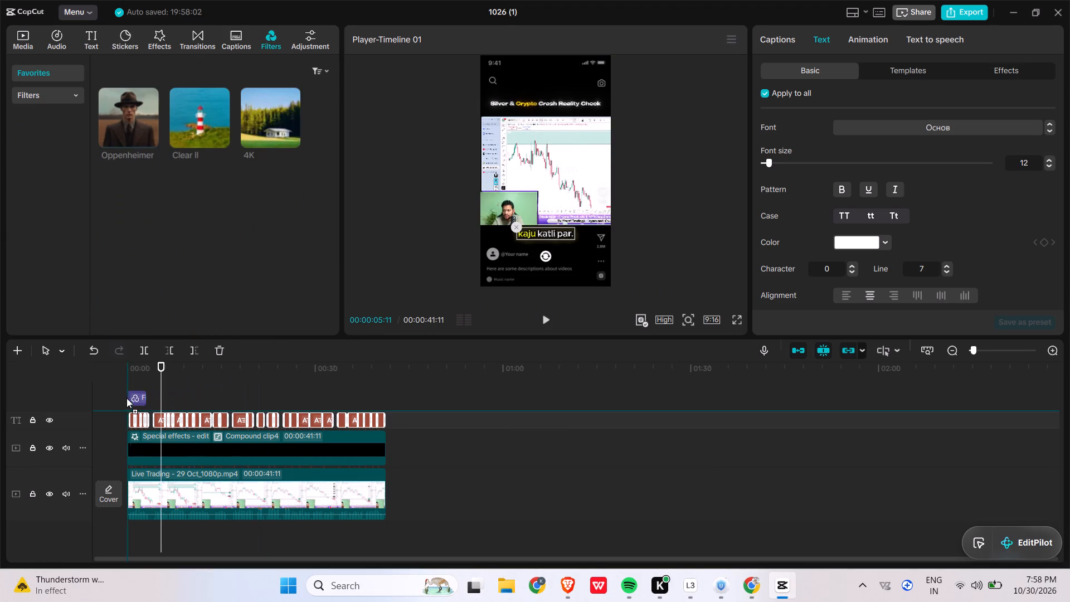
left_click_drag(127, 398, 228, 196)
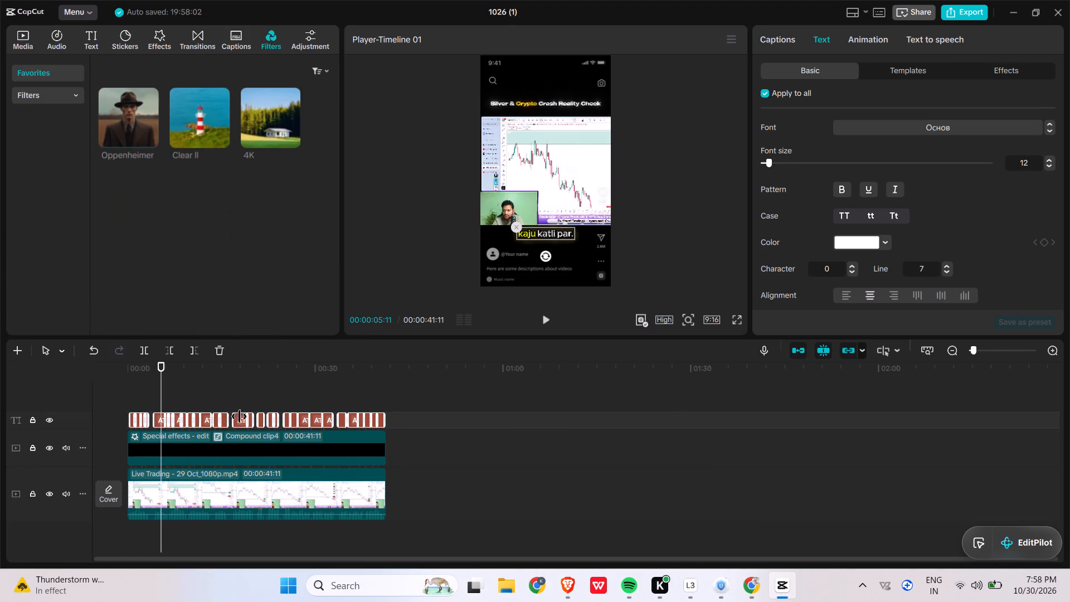
Combine all the selected captions into one compound clip on the timeline.
scroll(240, 421, "up", 1)
right_click(240, 421)
left_click(293, 410)
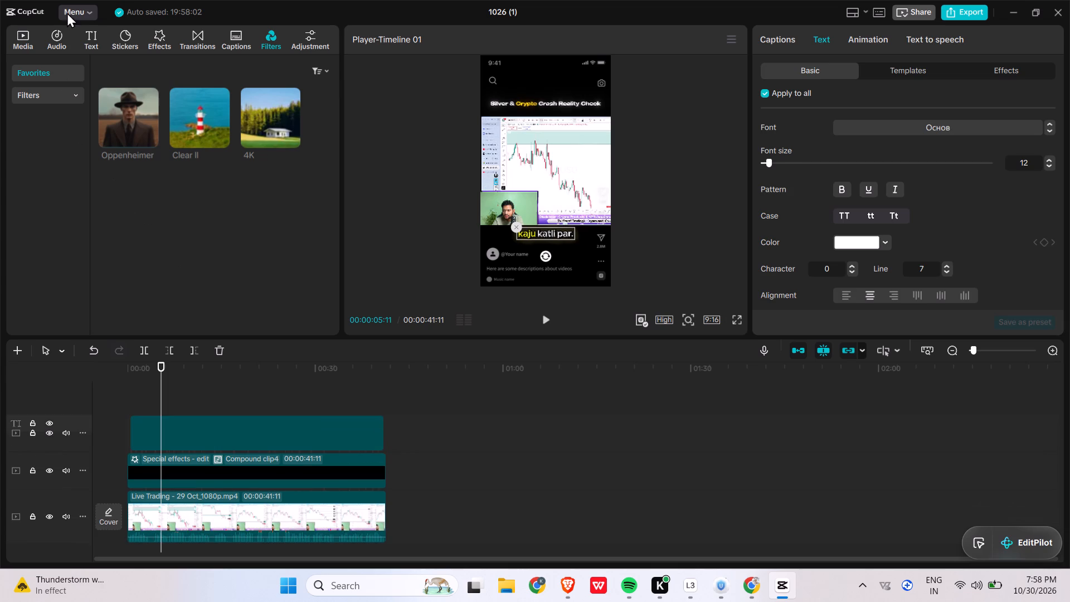
Apply the favourited Glow 2 effect to the captions compound clip, with Glow at 26 and Size at 24.
left_click(124, 32)
left_click(147, 37)
left_click(65, 76)
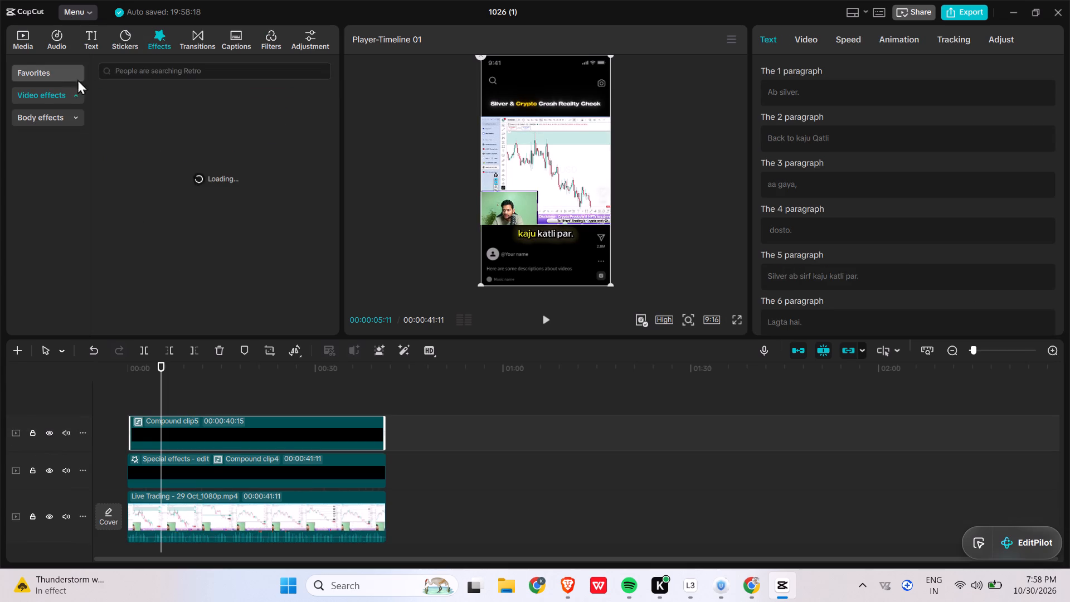
left_click(71, 70)
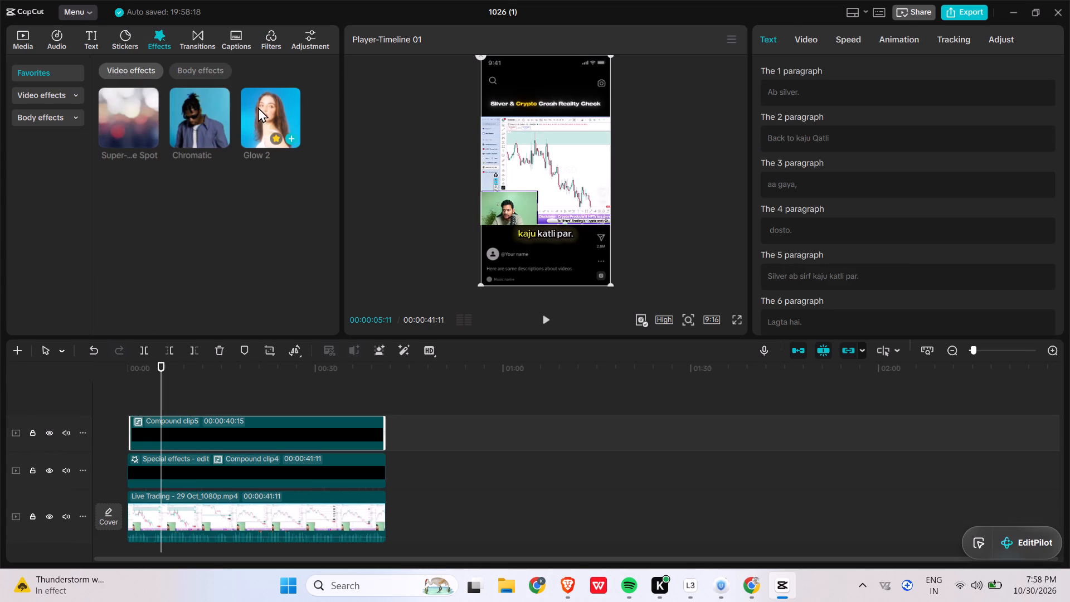
left_click_drag(259, 106, 235, 423)
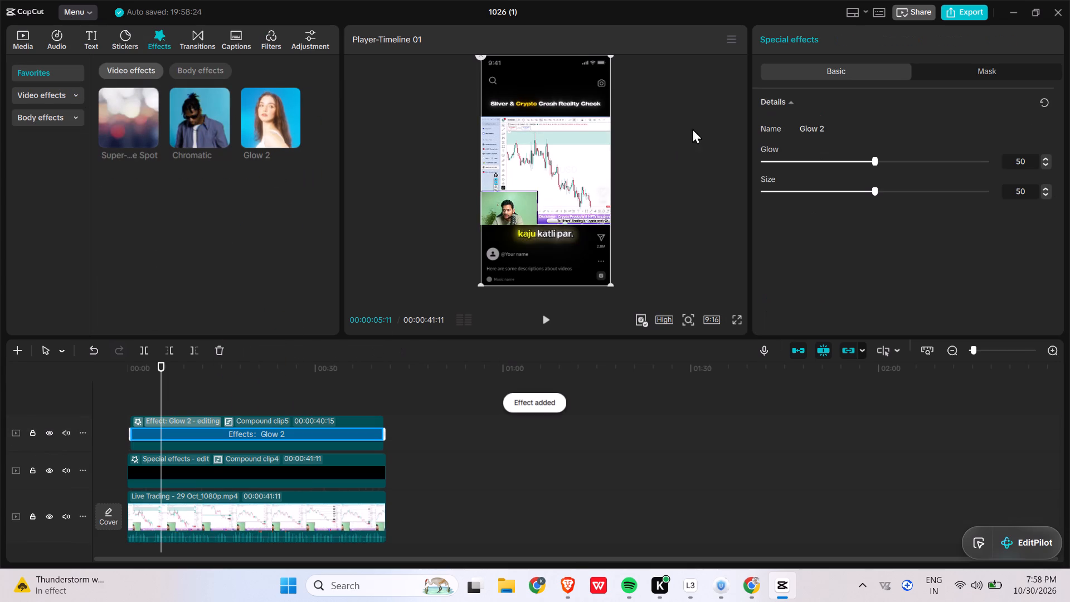
left_click(820, 164)
left_click(818, 192)
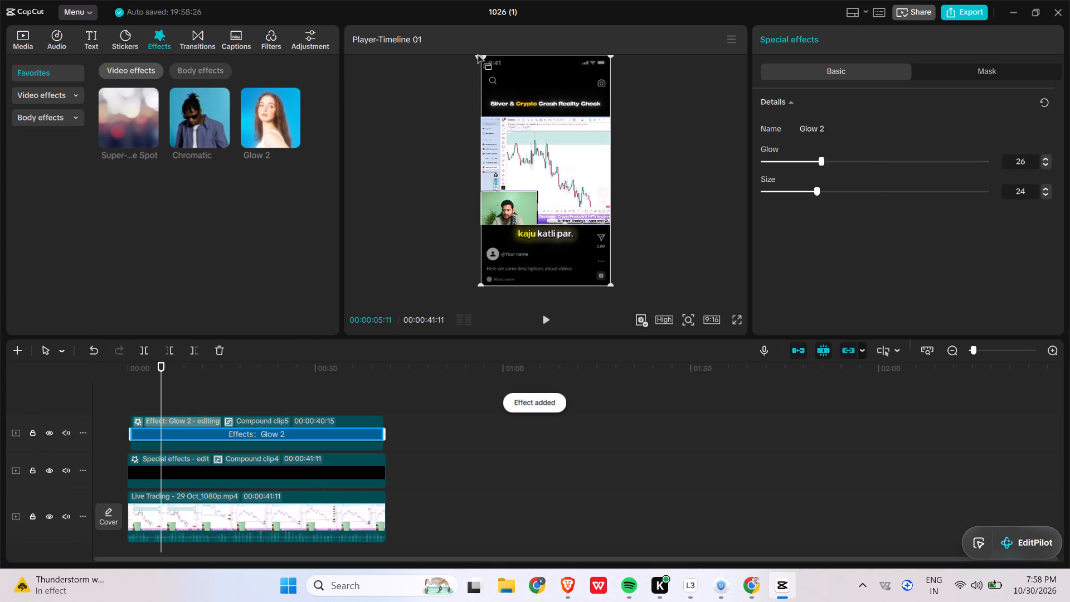
Add the favourited Clear II filter above all tracks from the start, extend it to the video's end and play the result.
left_click(266, 38)
left_click_drag(202, 105, 128, 386)
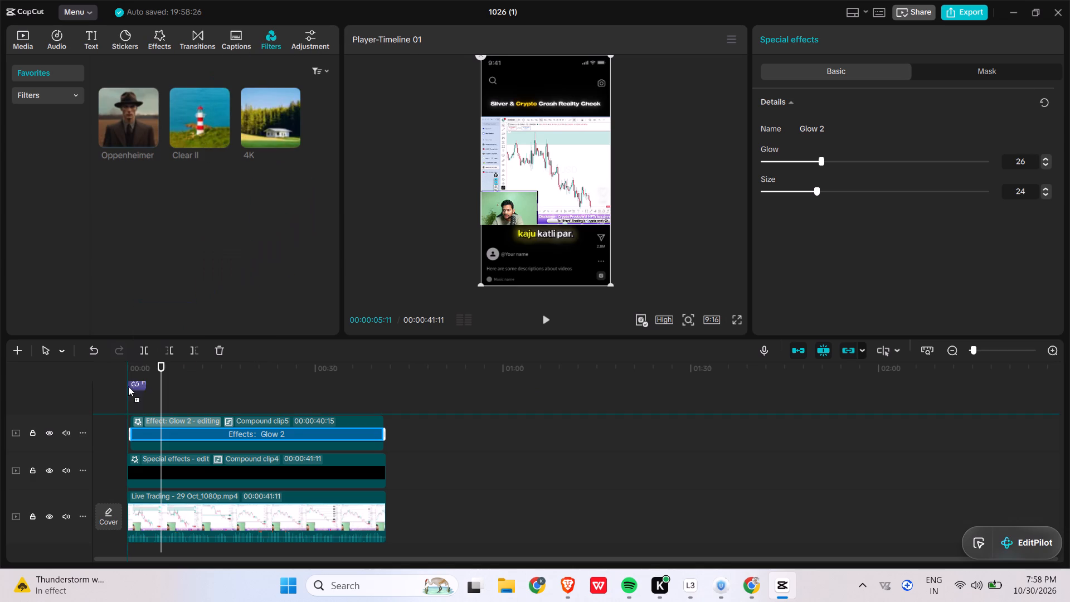
left_click_drag(128, 386, 108, 408)
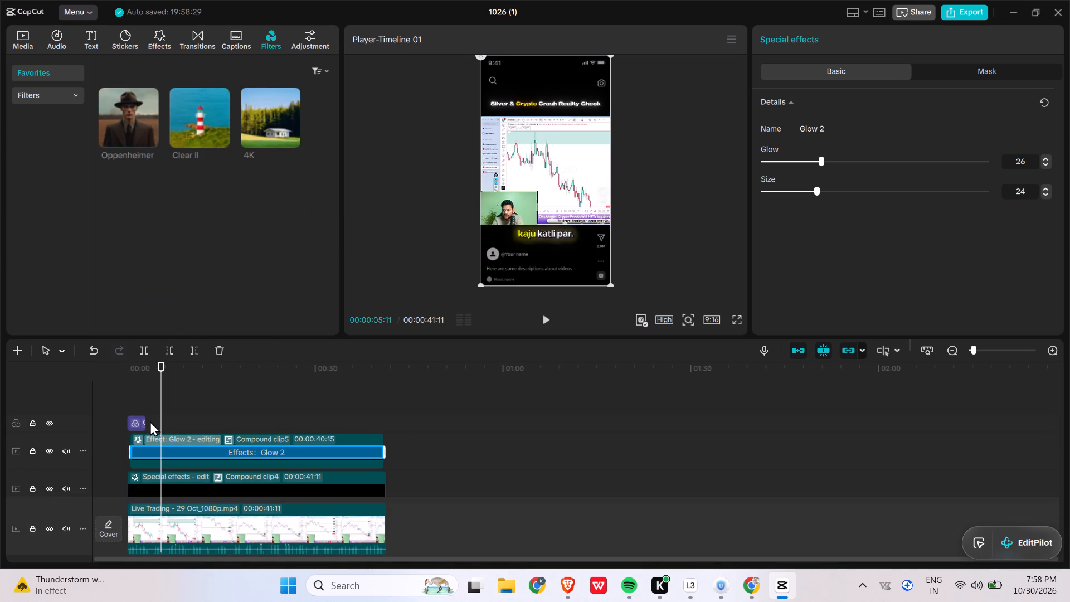
left_click_drag(145, 420, 380, 429)
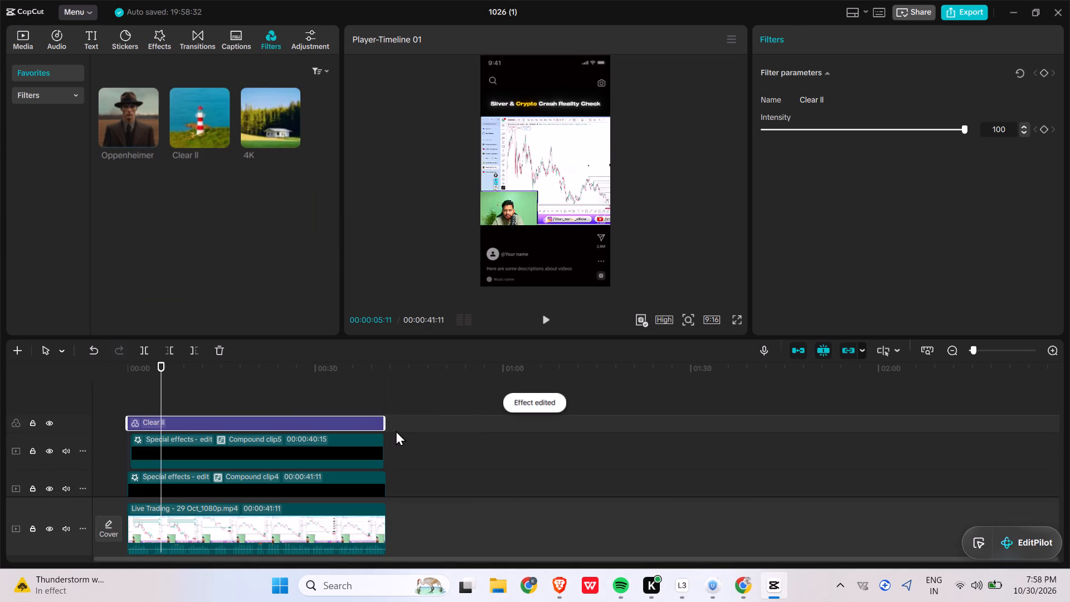
key("space")
Audition the Halloween music tracks as possible background music for the short.
left_click(70, 40)
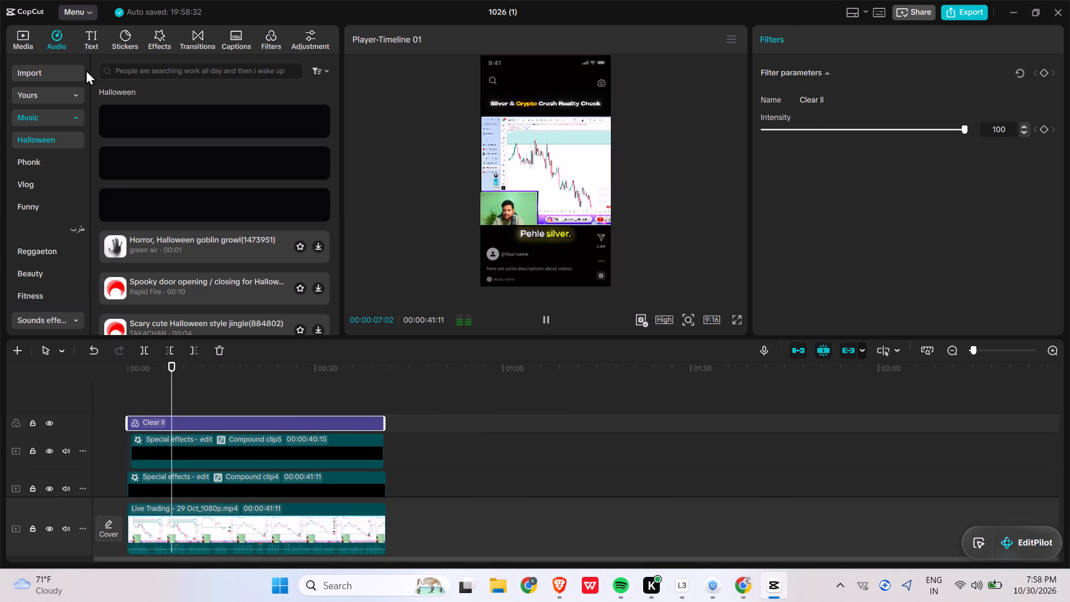
left_click(116, 113)
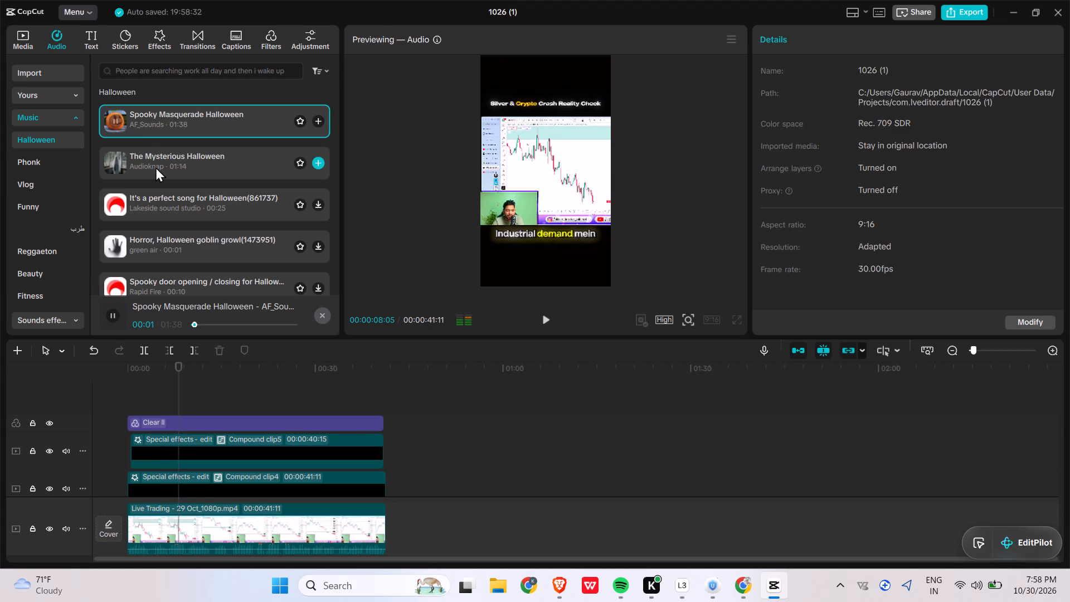
left_click(155, 167)
left_click(159, 200)
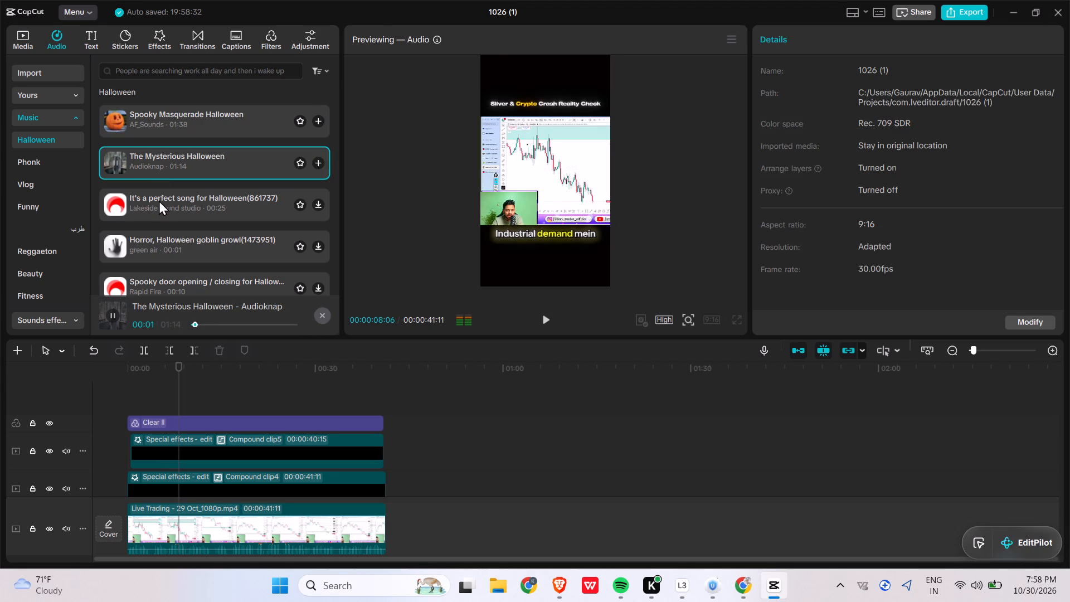
left_click(165, 240)
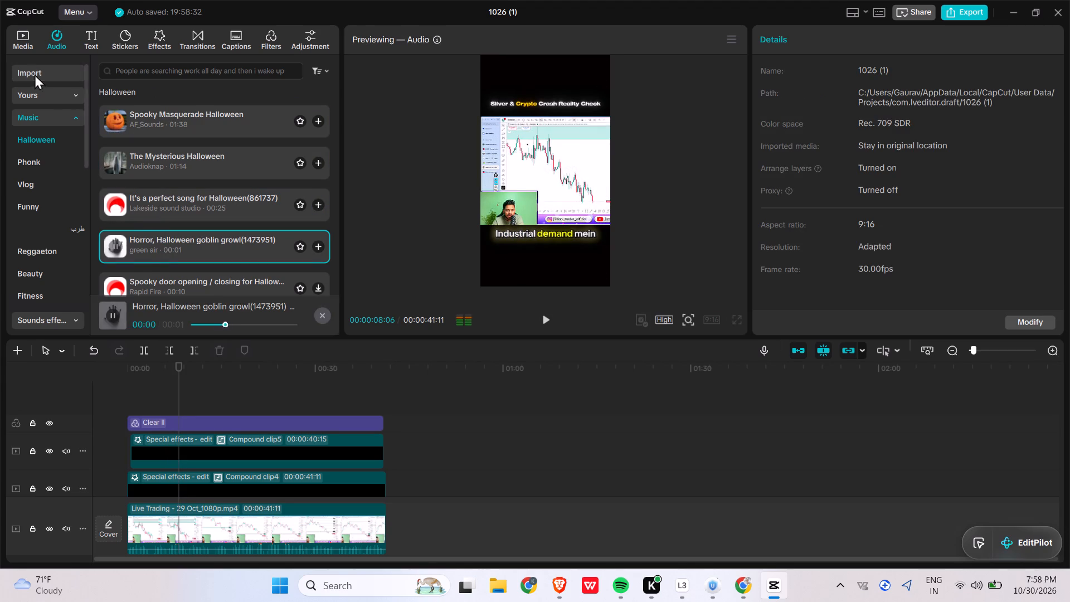
Audition the imported and extracted audio tracks to choose background music for the short.
left_click(35, 75)
left_click(140, 108)
left_click(182, 154)
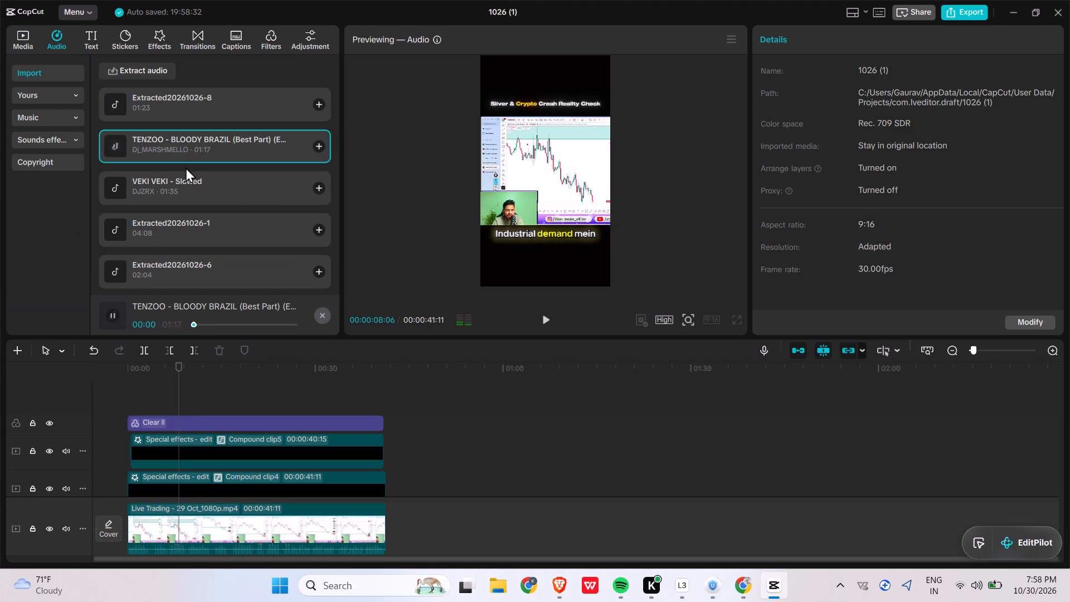
left_click(250, 185)
left_click(237, 230)
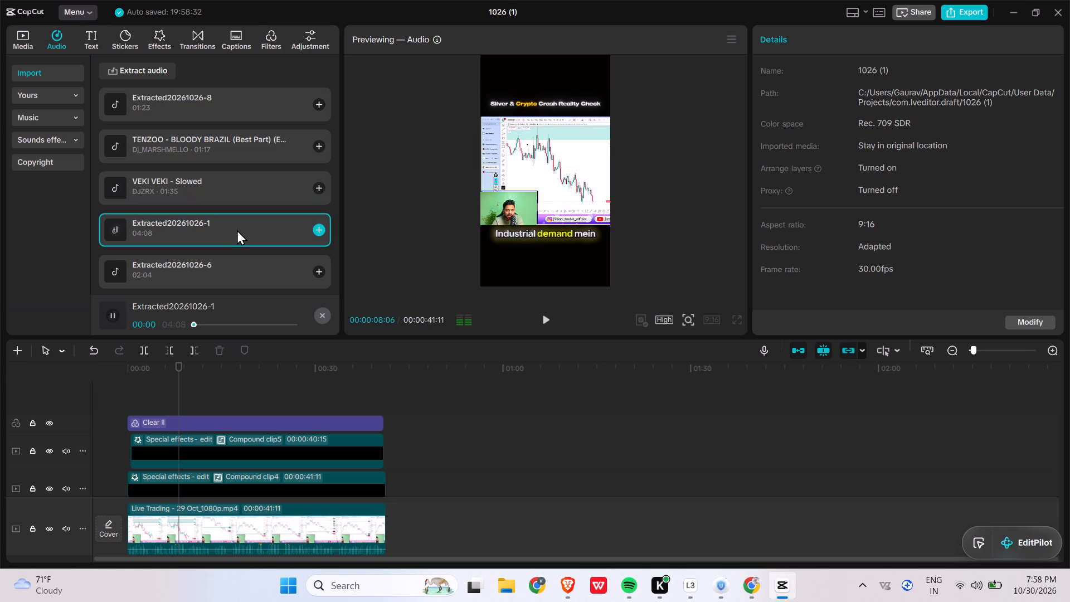
left_click(211, 323)
left_click(211, 275)
scroll(219, 264, "down", 1)
left_click(217, 243)
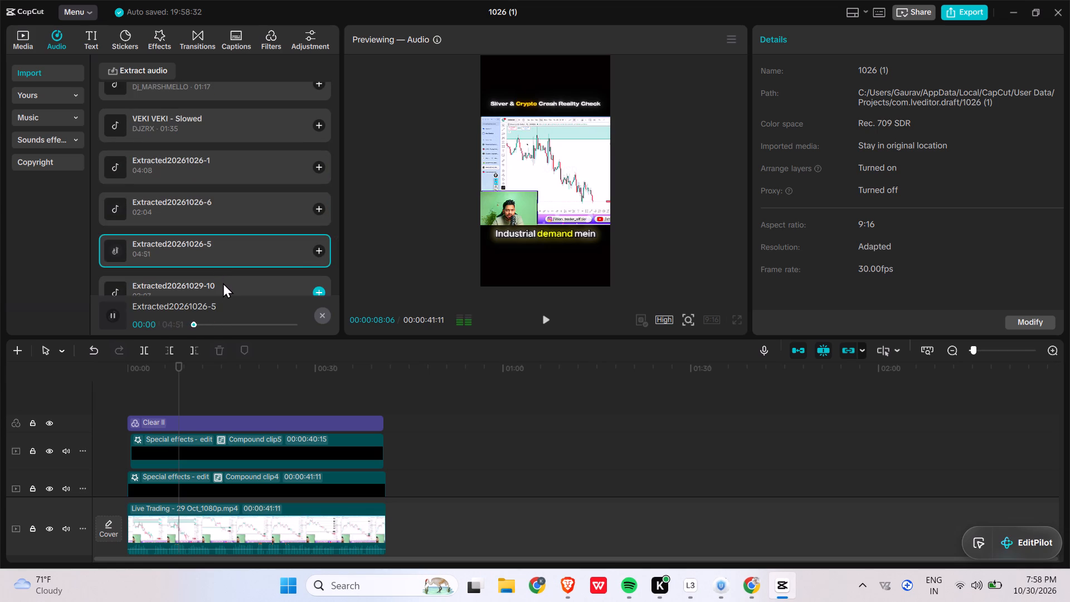
scroll(223, 283, "down", 1)
left_click(219, 249)
left_click(224, 232)
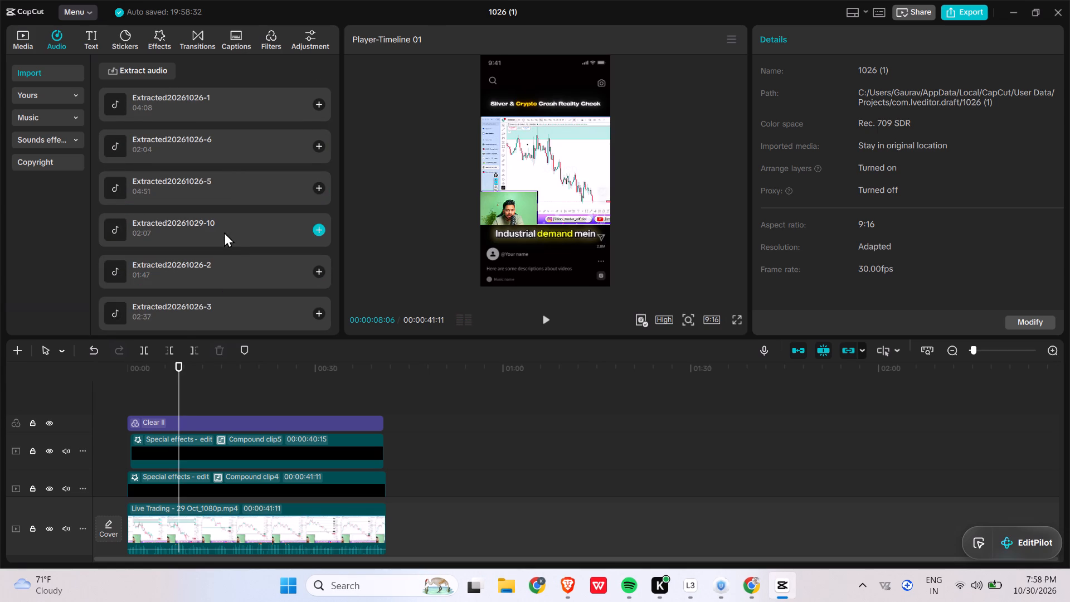
left_click(221, 276)
scroll(221, 276, "down", 1)
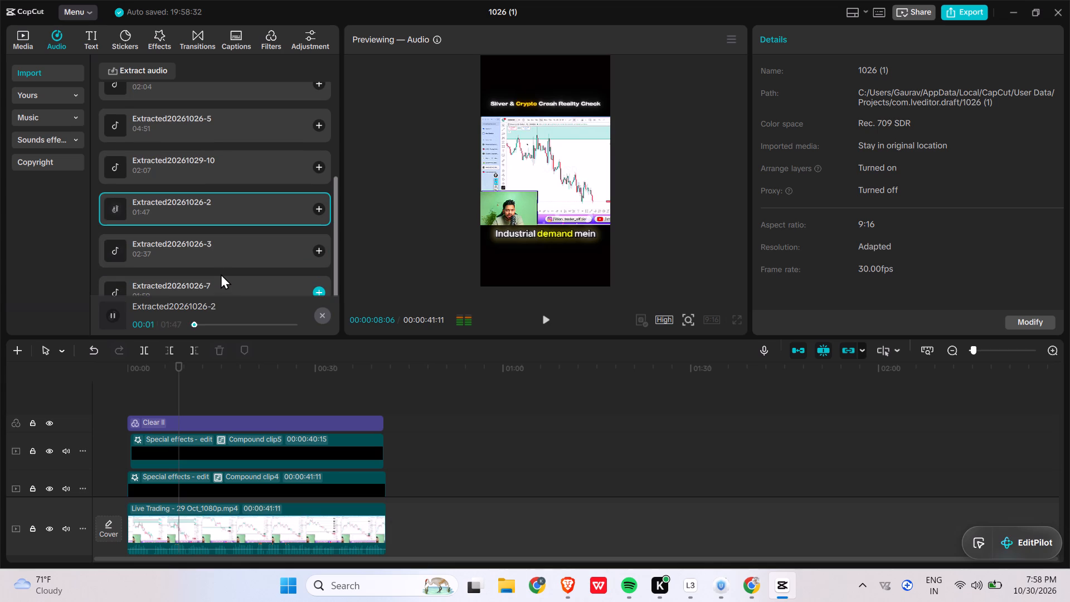
left_click(223, 259)
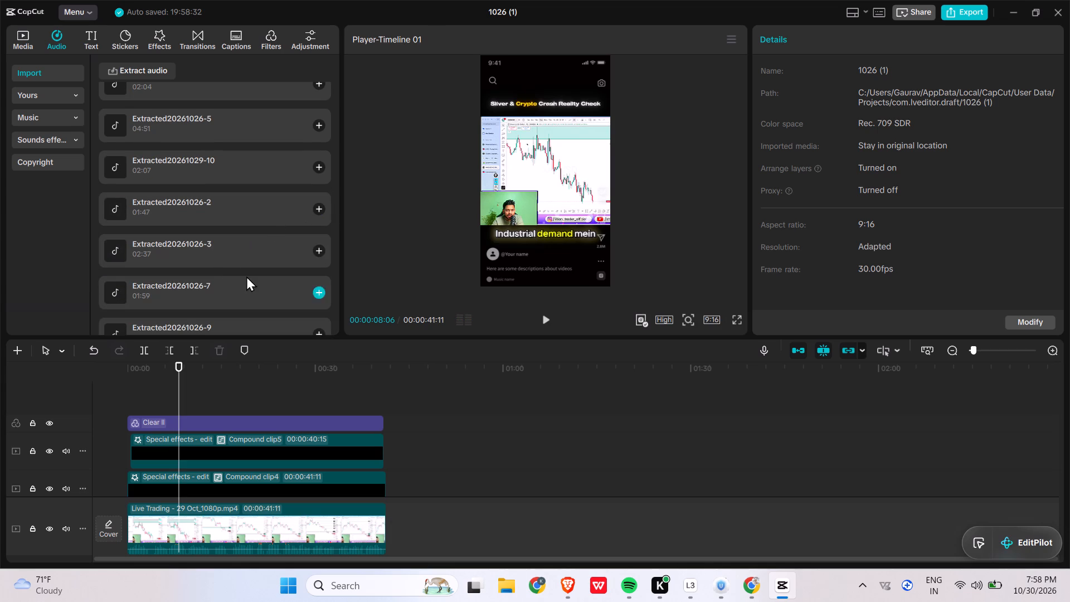
left_click(246, 276)
left_click(252, 252)
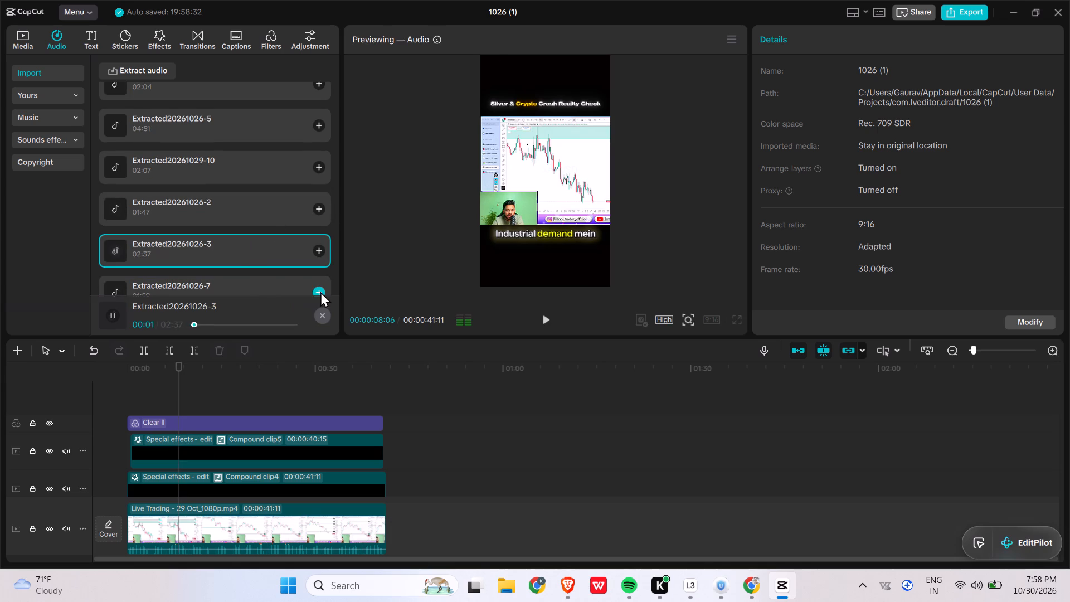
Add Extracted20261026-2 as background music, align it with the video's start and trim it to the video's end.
left_click(324, 211)
key("space")
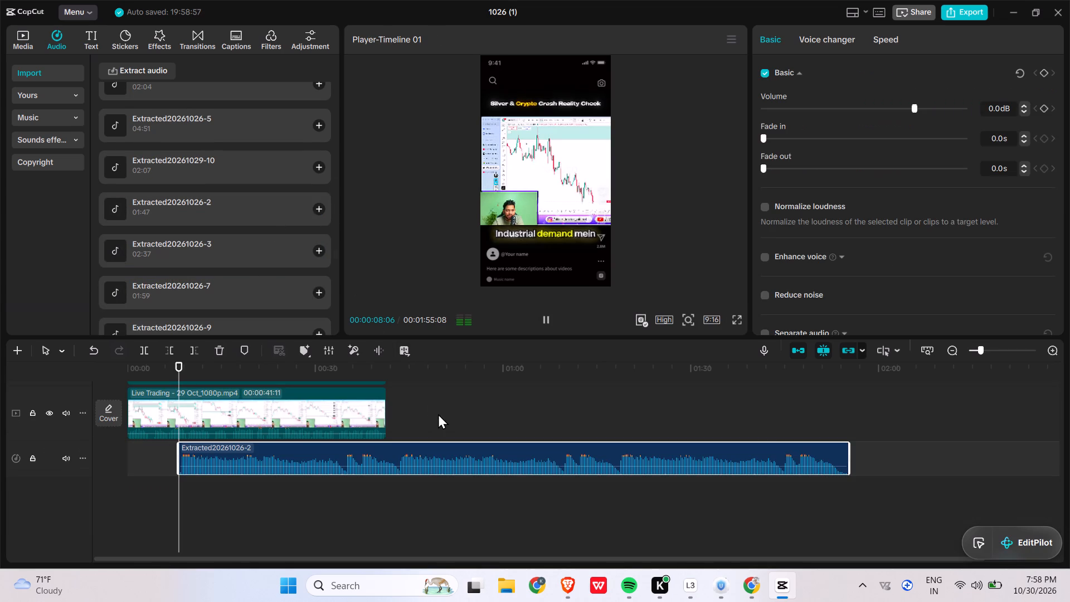
left_click_drag(757, 447, 621, 457)
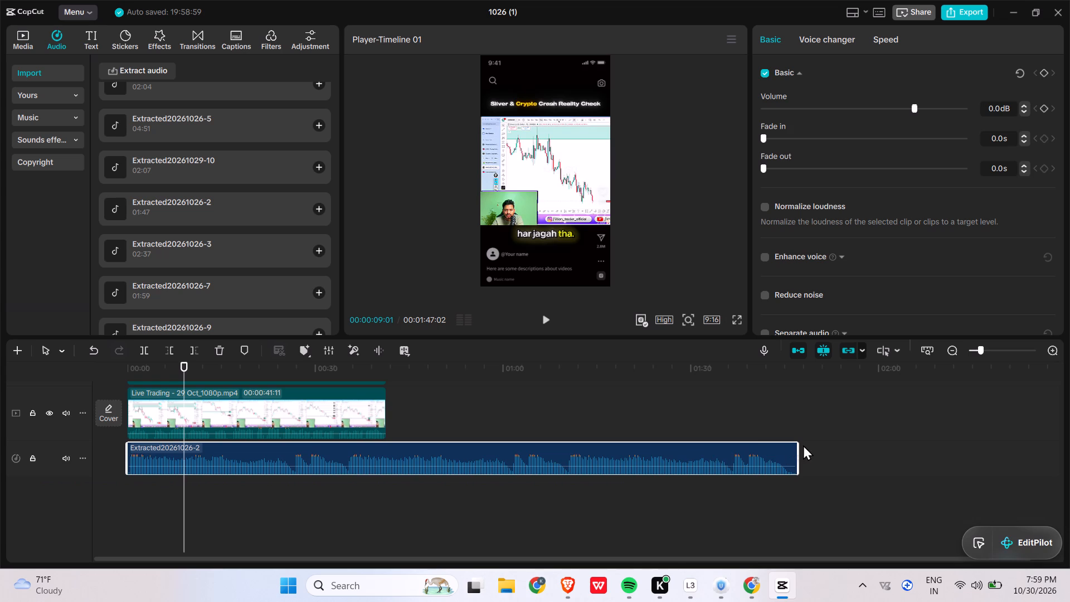
left_click_drag(800, 444, 388, 432)
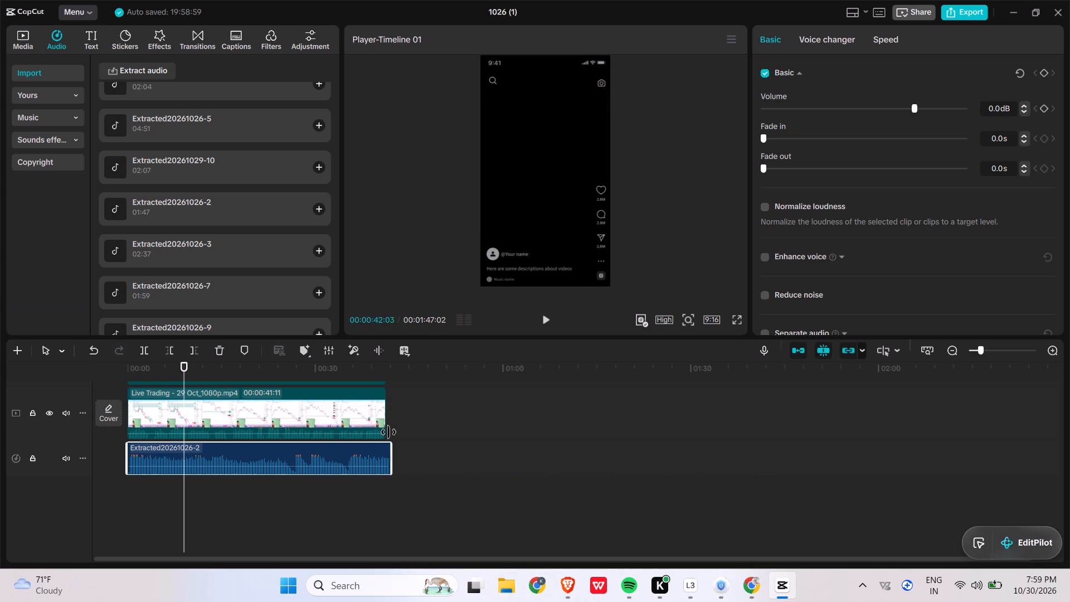
left_click_drag(388, 432, 385, 431)
Lower the background music's volume to -19.7 dB while listening to it under the voice.
left_click(847, 113)
key("space")
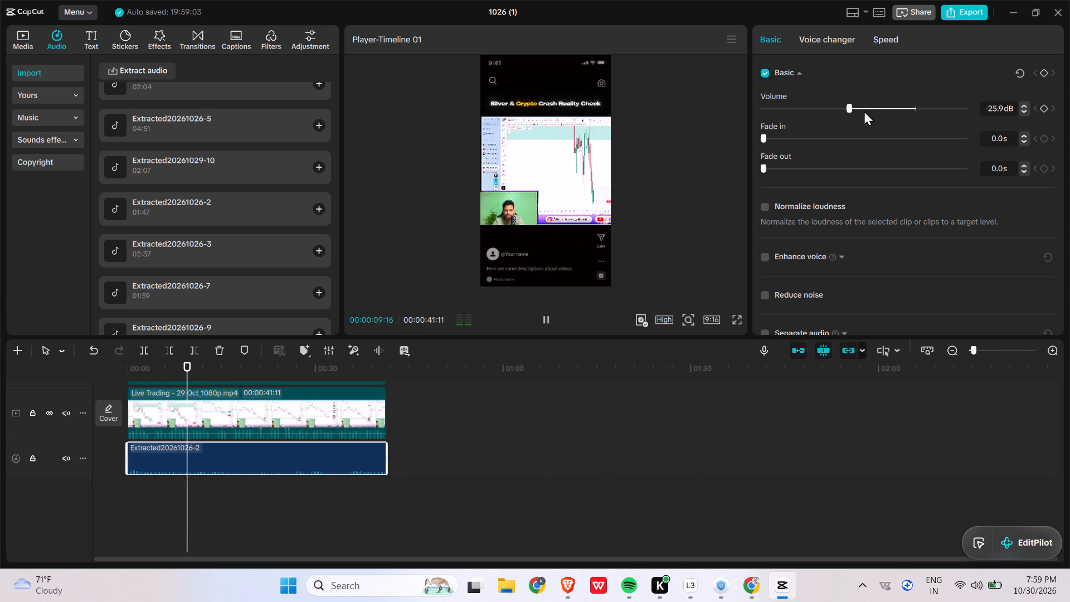
left_click(862, 110)
Play the short in full-screen preview to check the music level, glow and filter.
left_click(735, 322)
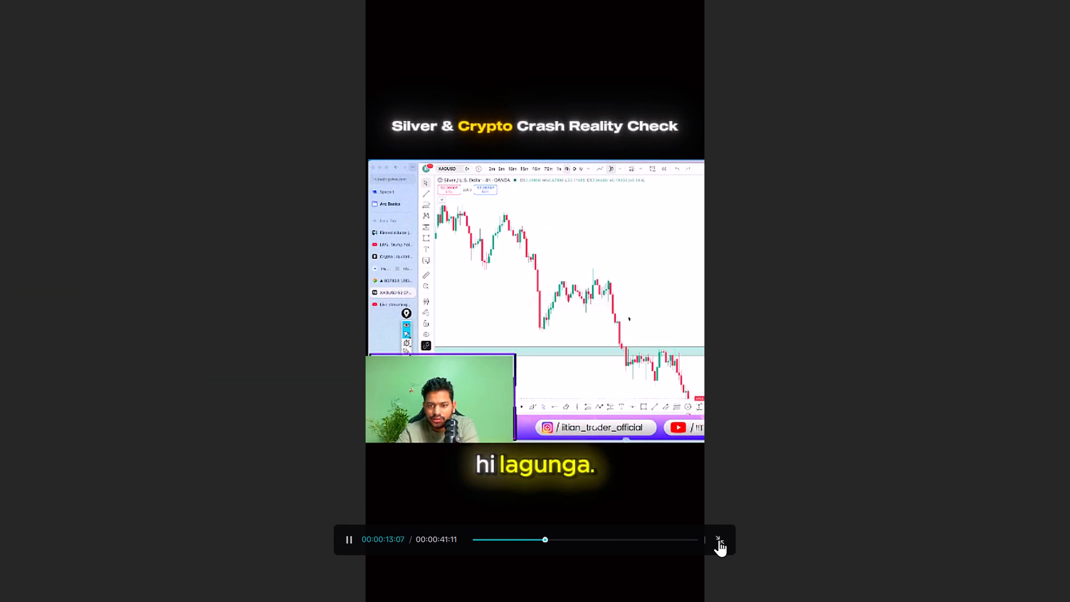
left_click(719, 540)
key("space")
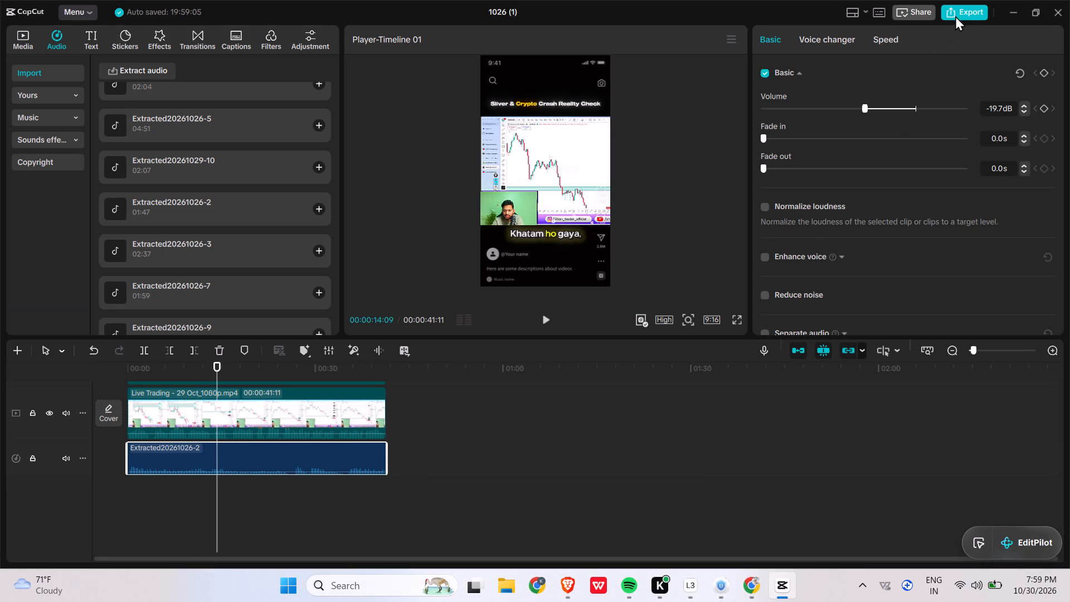
Export the short as a 4K H.264 mp4 with the frame rate set to 60fps.
left_click(956, 13)
left_click(742, 323)
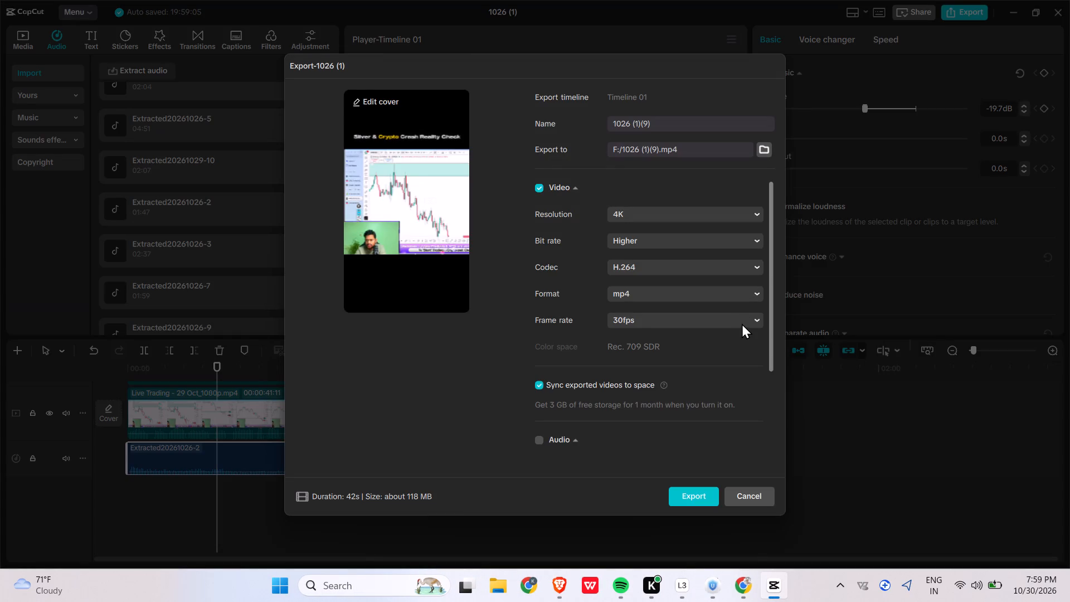
left_click(708, 487)
left_click(703, 508)
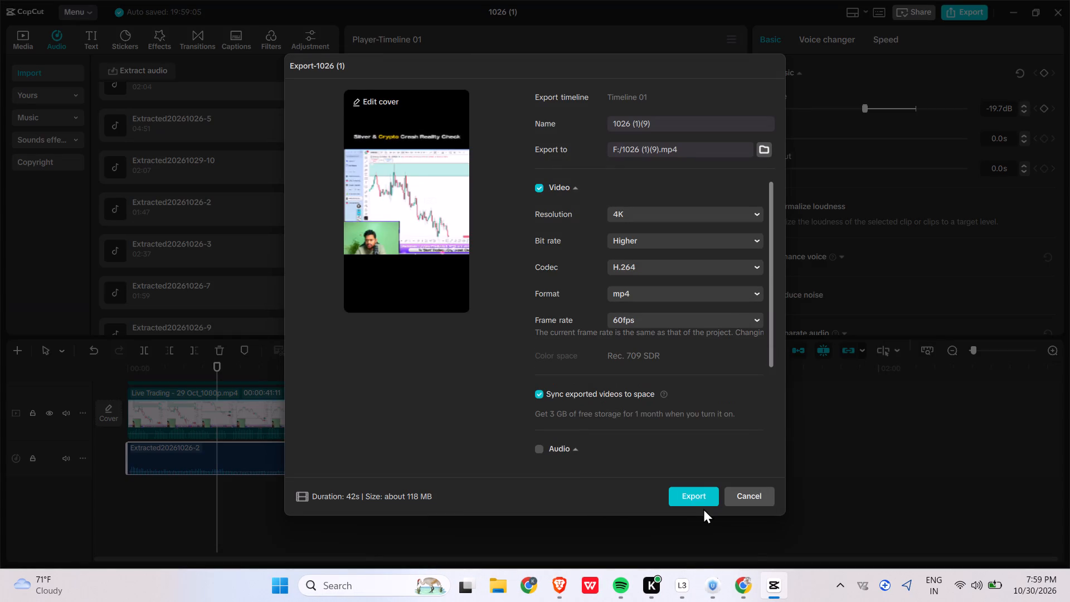
left_click(703, 508)
left_click(706, 498)
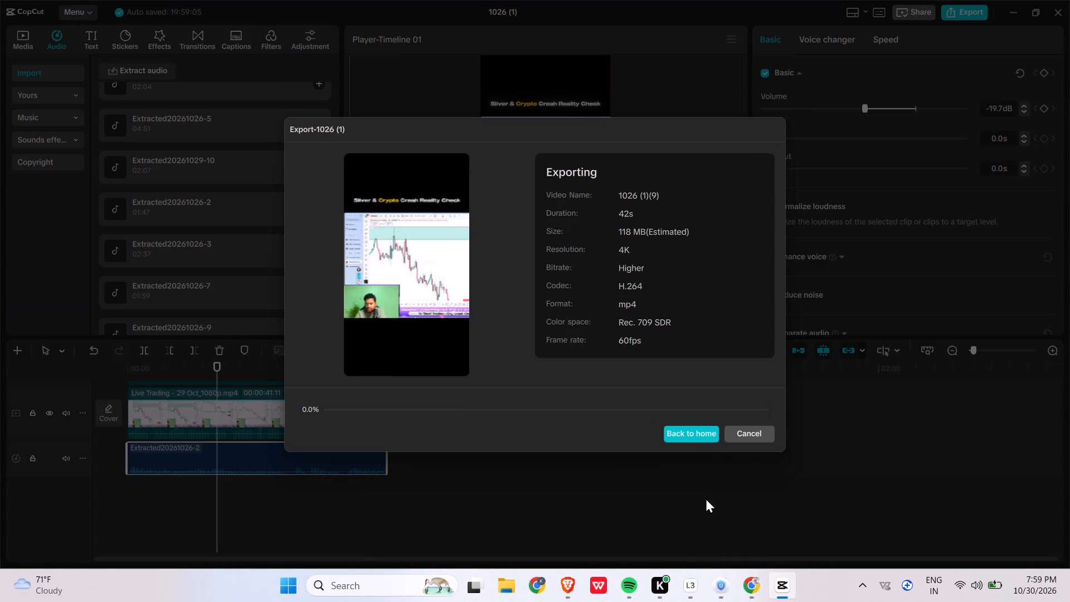
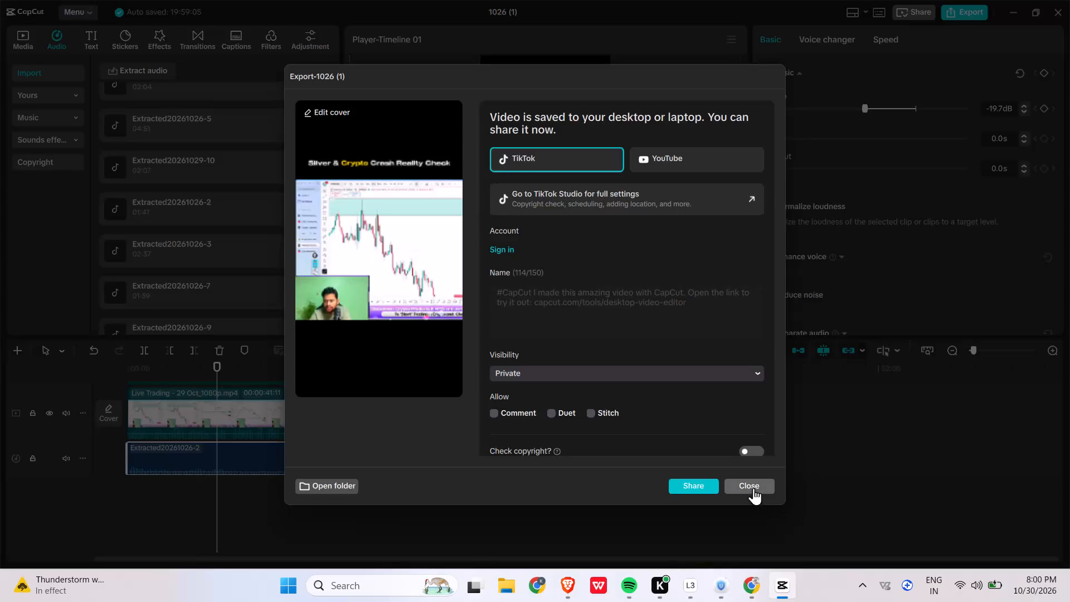
Replace the trimmed Live Trading clip on the main track with the full Live Trading recording from the project media.
left_click(335, 416)
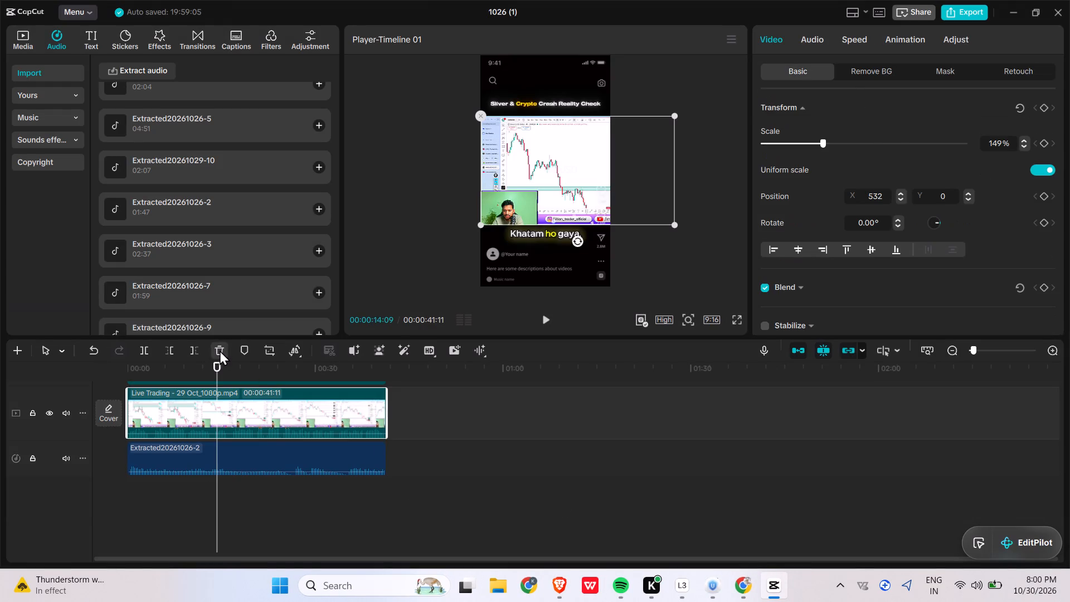
left_click(220, 350)
left_click(18, 35)
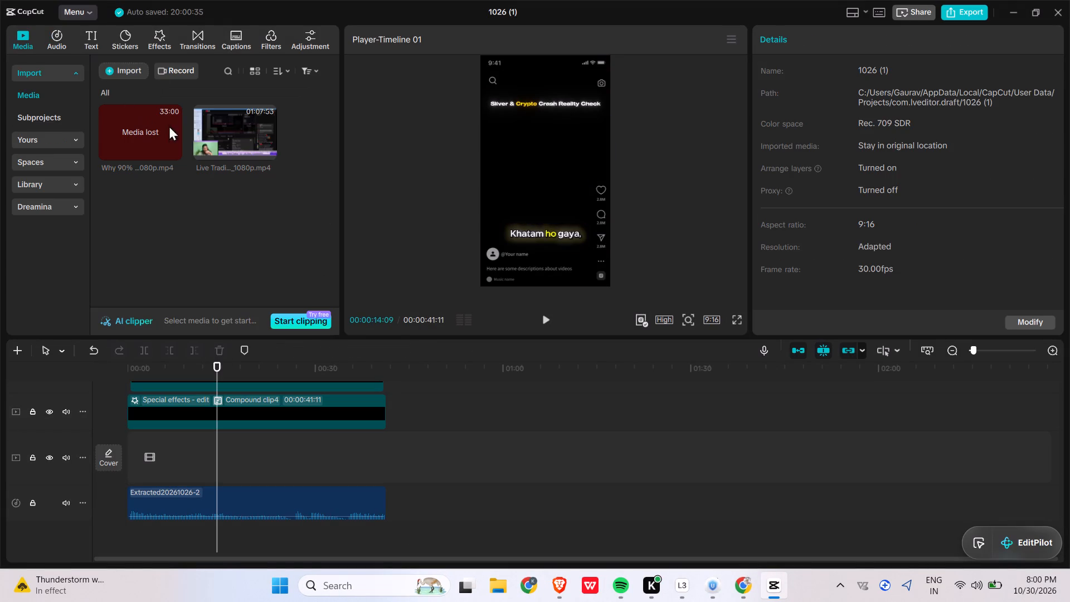
left_click(268, 151)
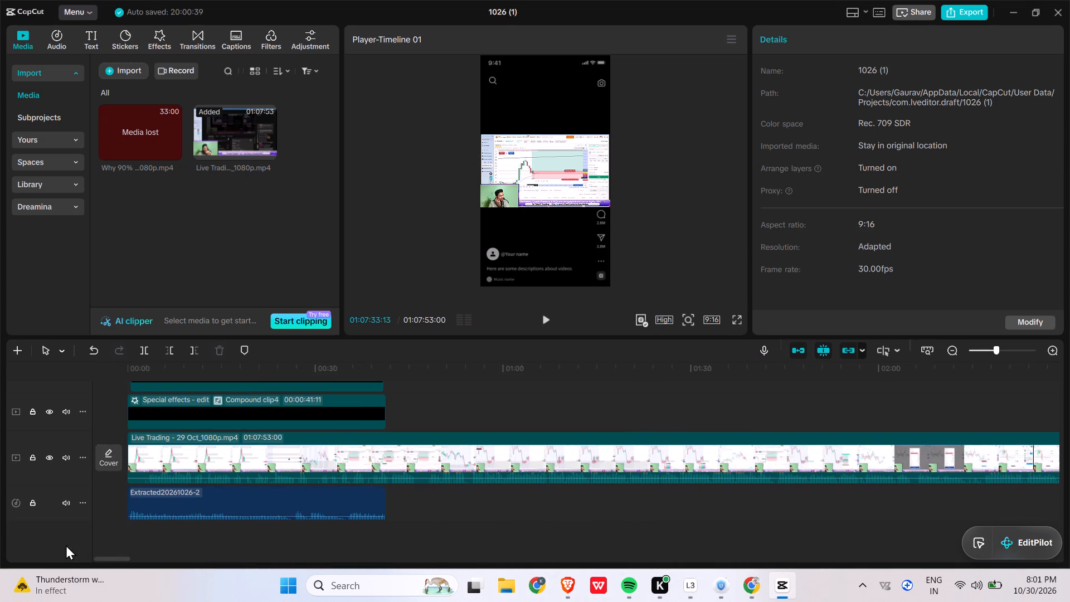
left_click_drag(66, 545, 66, 544)
left_click(573, 391)
left_click(751, 378)
left_click_drag(876, 373, 1058, 367)
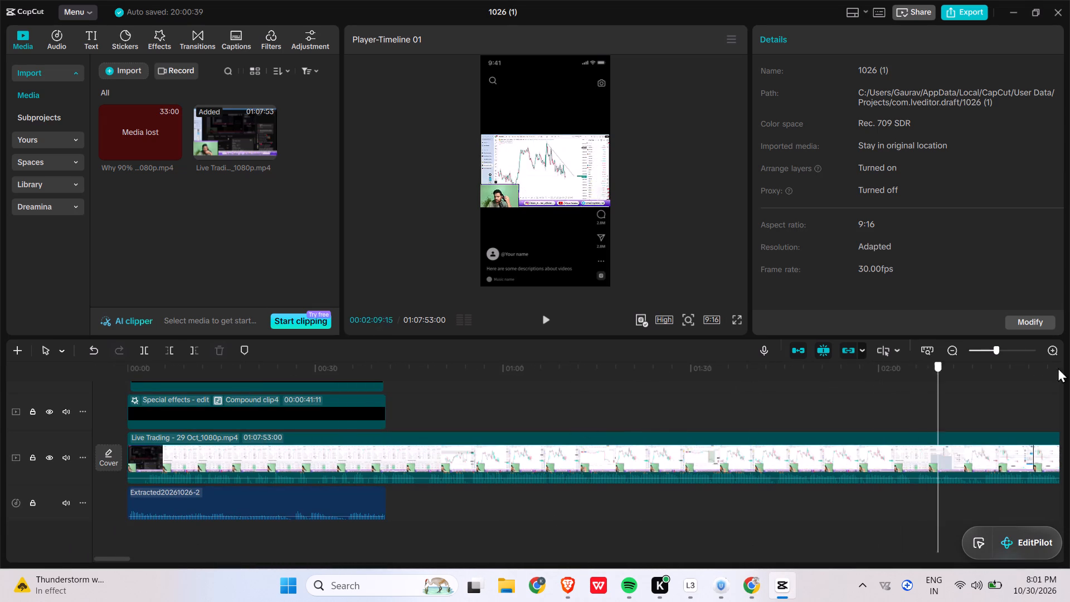
left_click_drag(1058, 367, 770, 390)
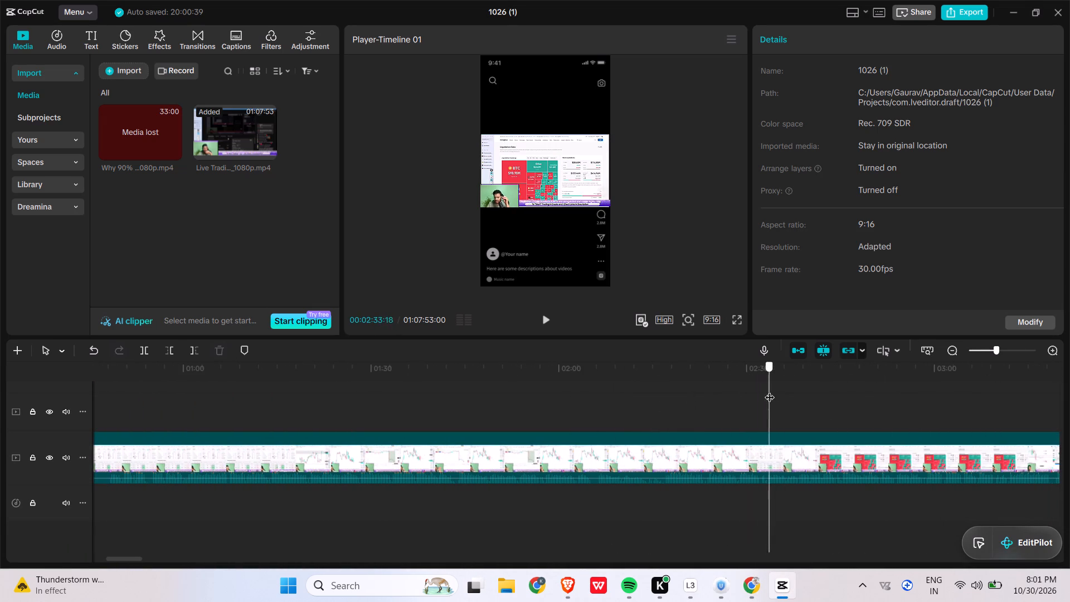
left_click_drag(770, 390, 825, 390)
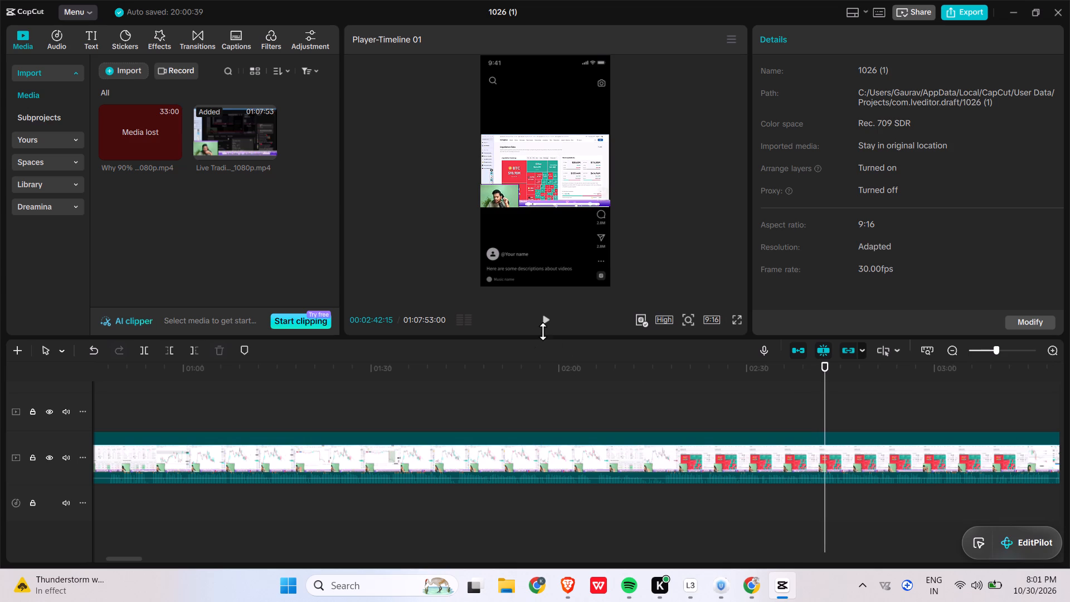
left_click(543, 328)
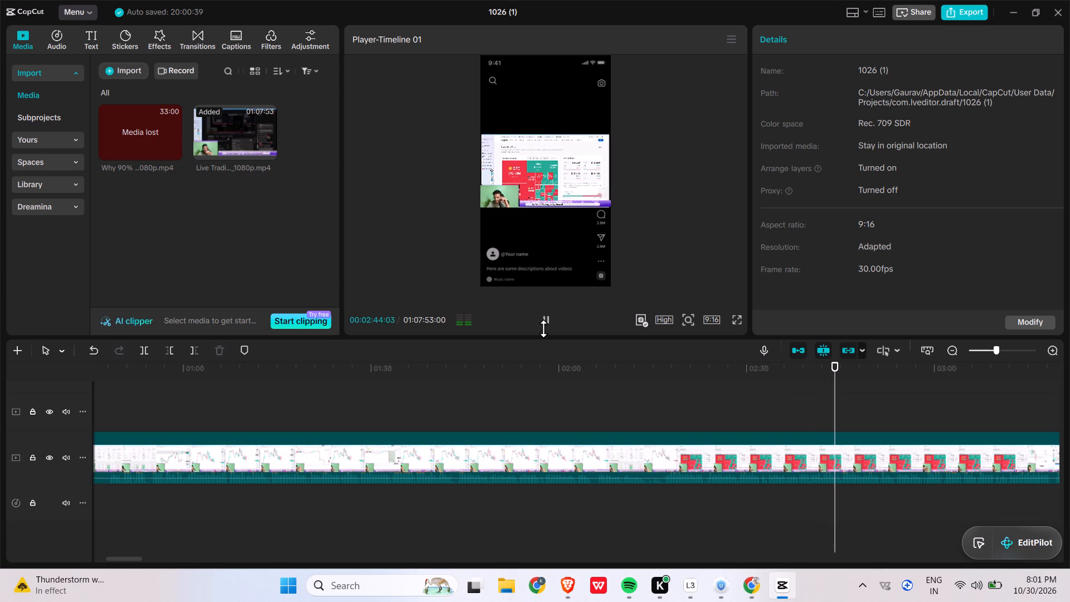
scroll(658, 428, "up", 8, "ctrl")
left_click(658, 428)
key("space")
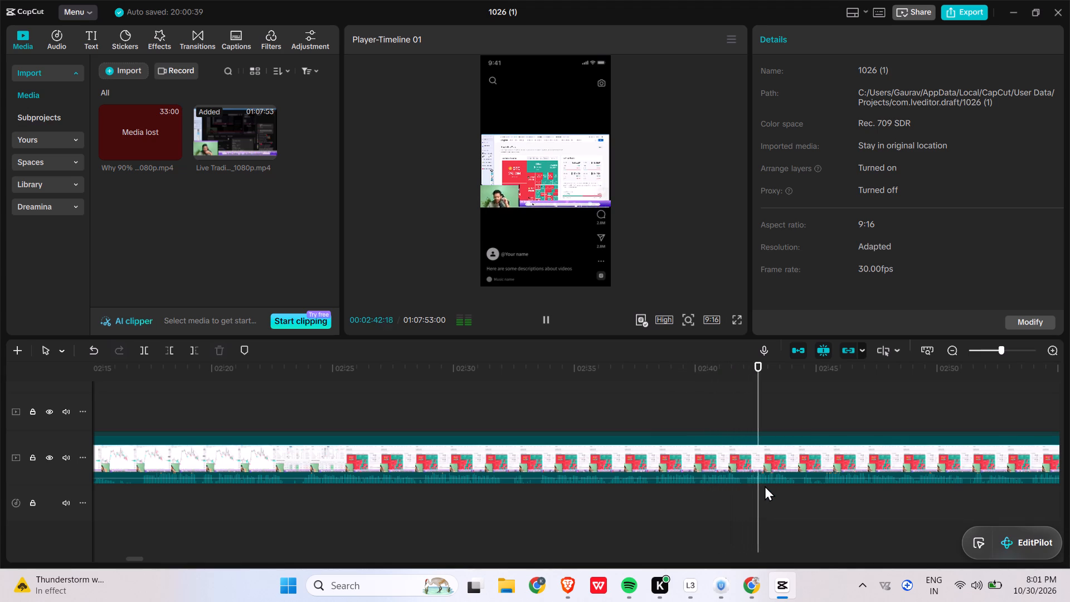
key("space")
Recheck Clip 5's start time in Gemini and split the Live Trading recording at about 02:44.
left_click(747, 581)
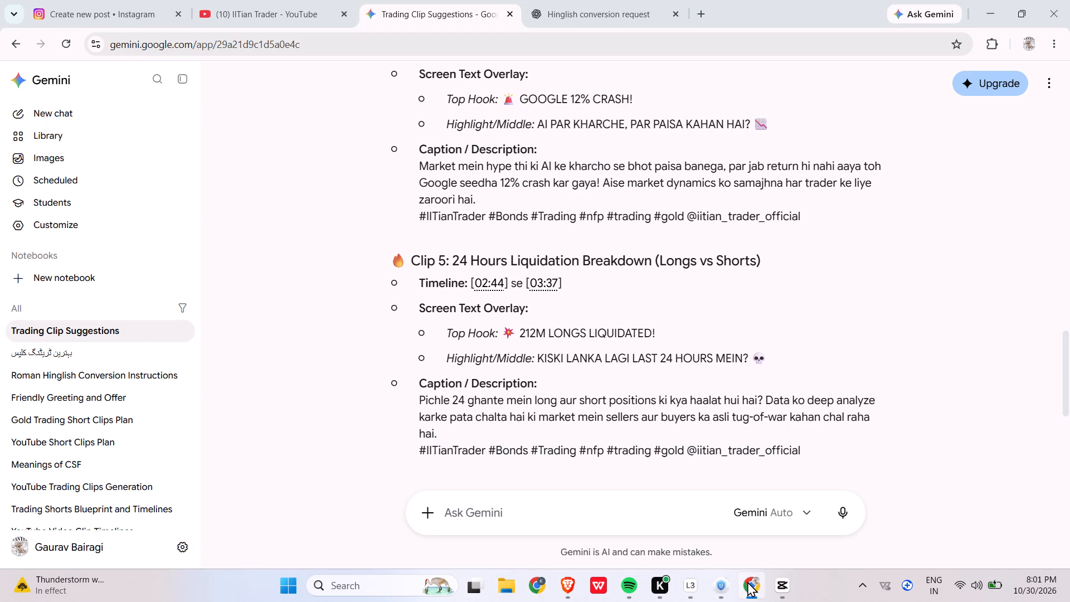
left_click(747, 581)
key("space")
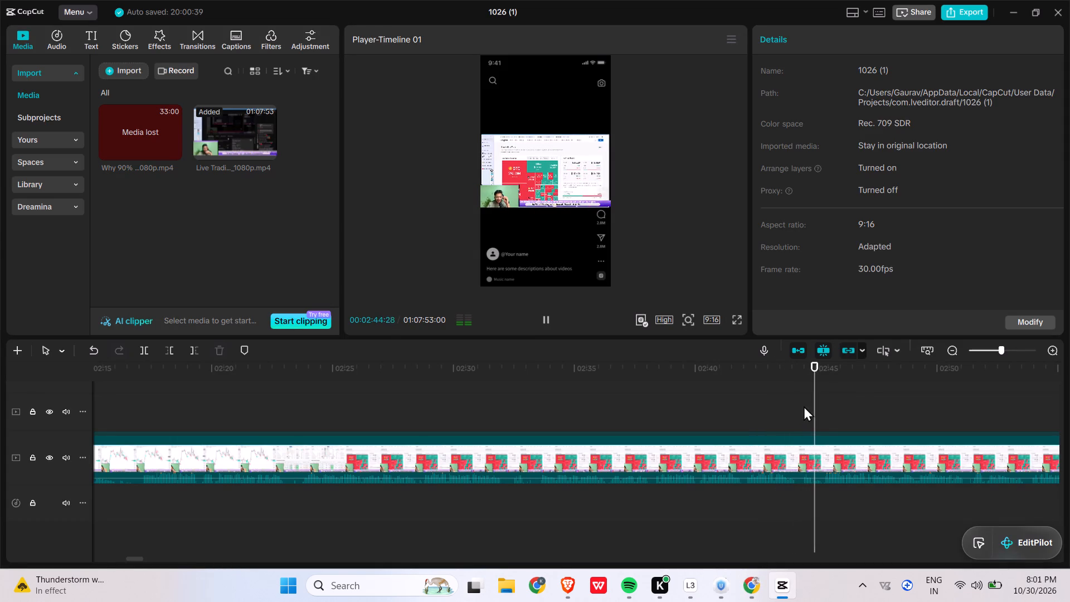
left_click(799, 376)
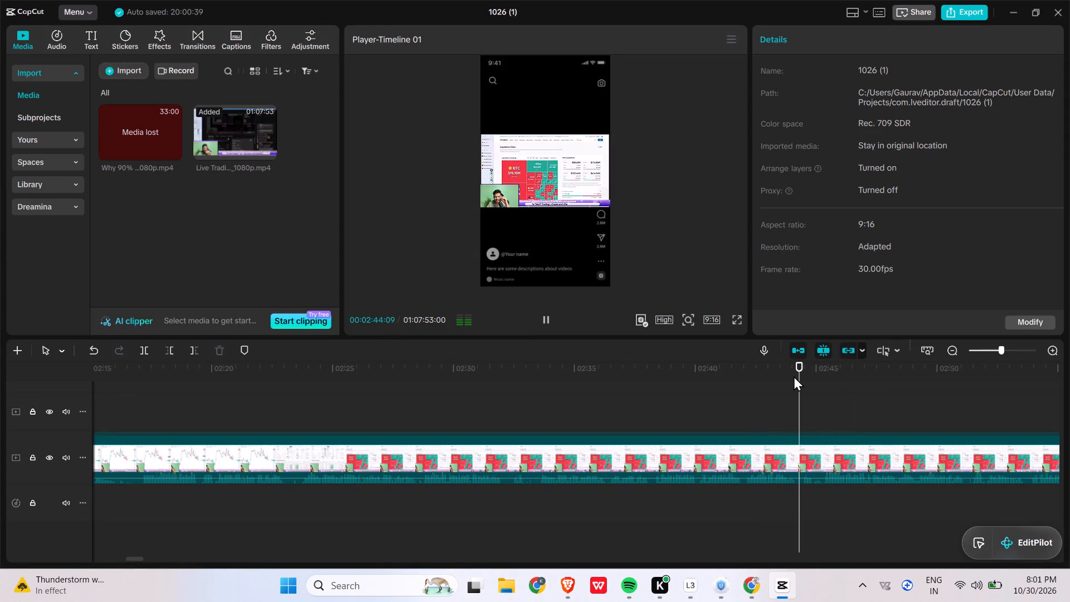
key("space")
key("space")
left_click(785, 377)
left_click_drag(786, 377, 790, 377)
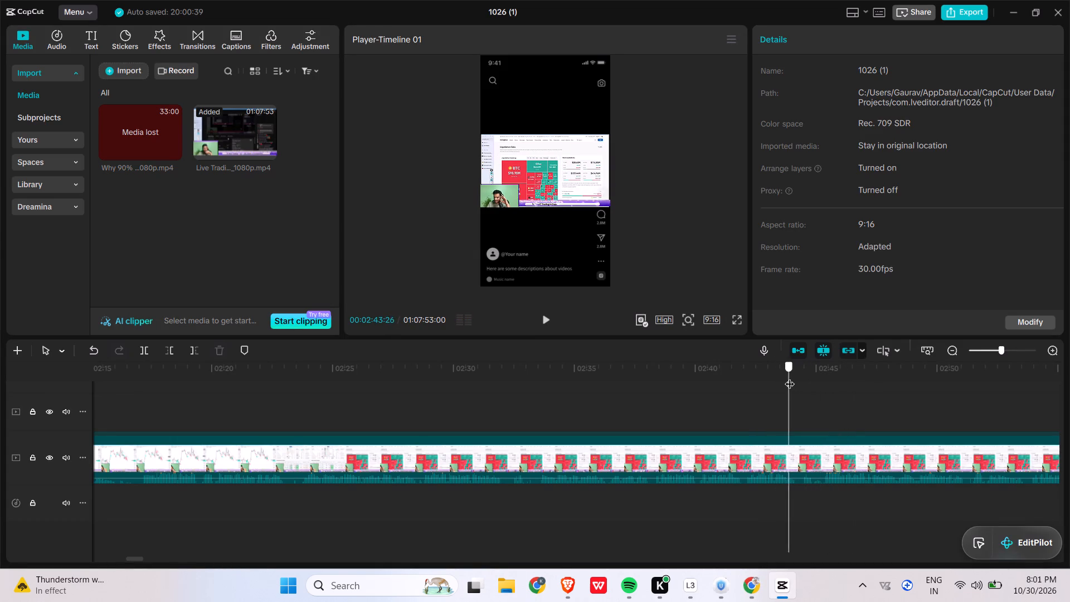
left_click_drag(790, 377, 795, 379)
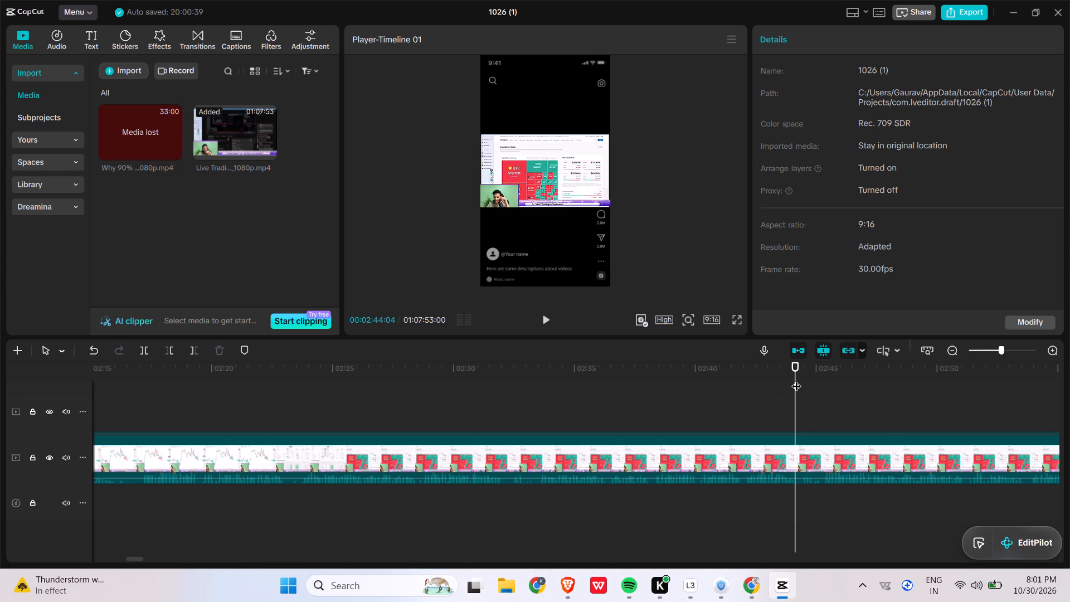
key("space")
key("space")
key("ctrl+b")
Recheck Clip 5's timeline in Gemini, play the recording from about 03:34 to find the clip's end, and split it at about 03:45.
key("space")
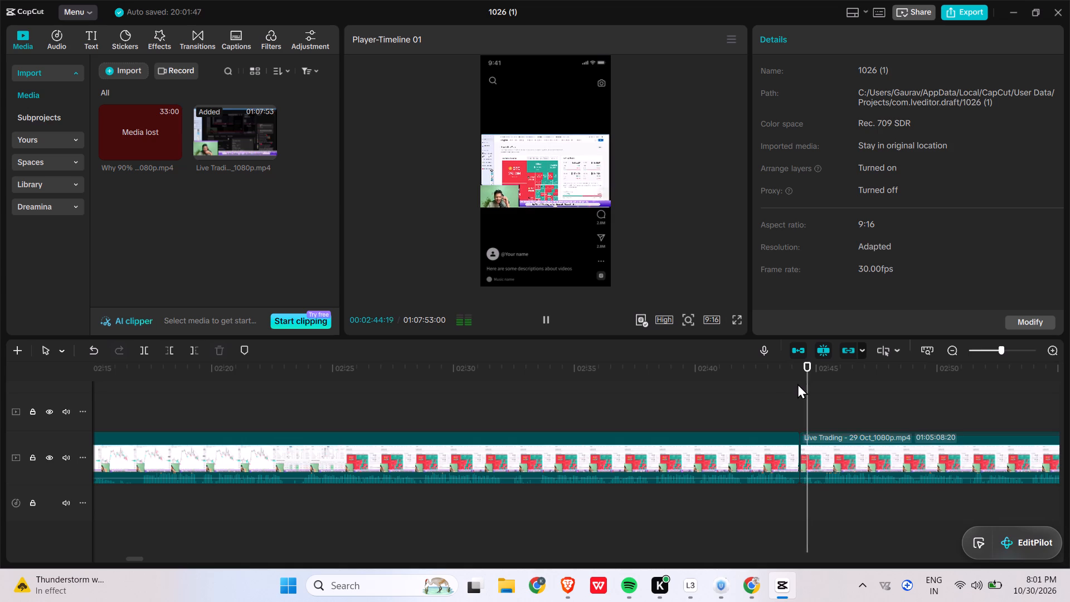
left_click(757, 586)
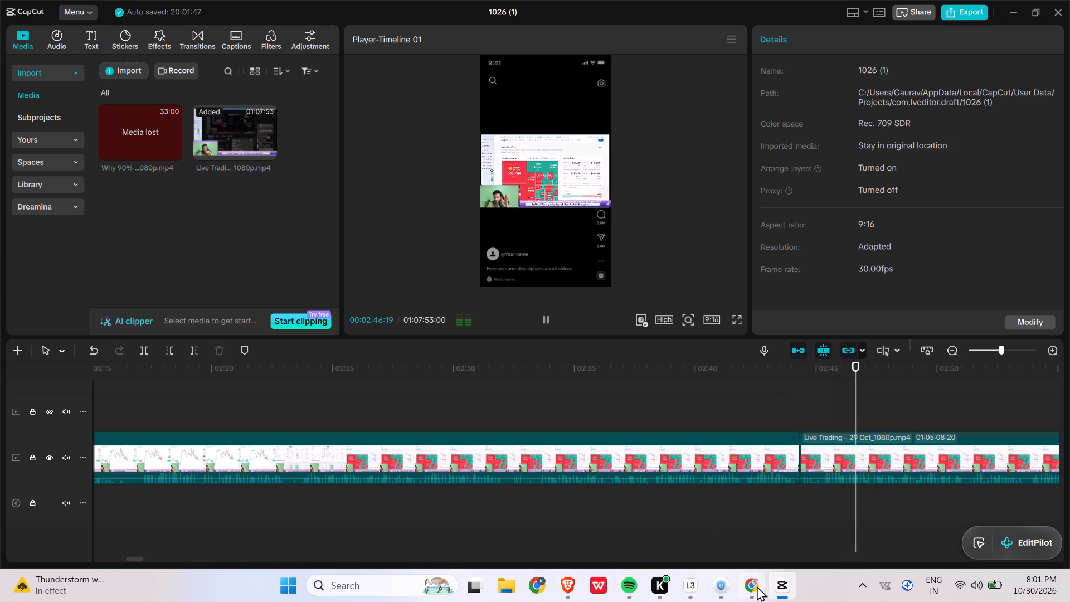
left_click(757, 586)
scroll(877, 470, "left", 1)
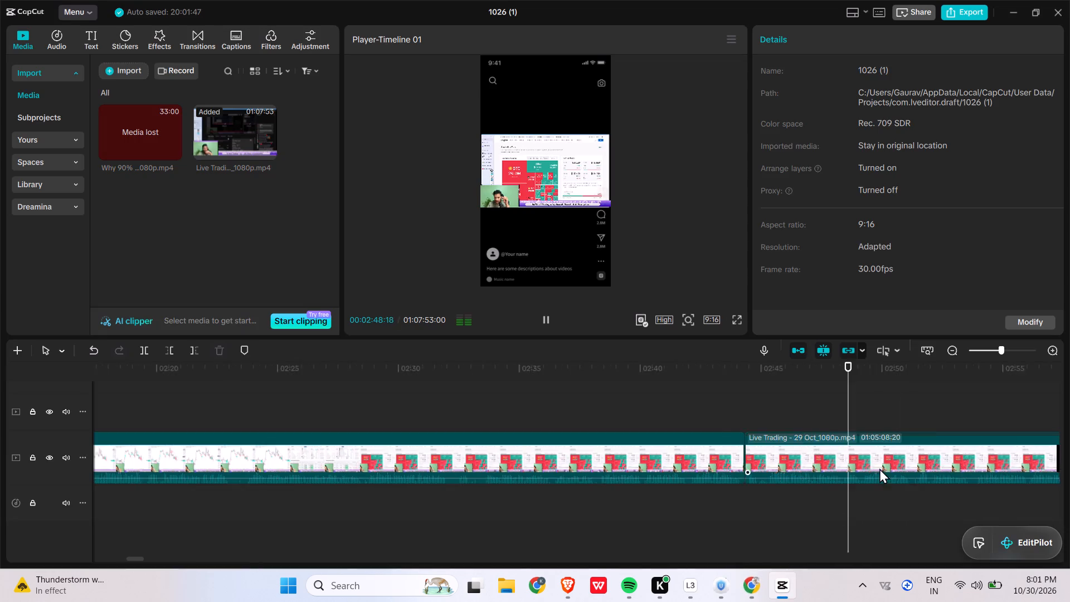
scroll(879, 468, "left", 5)
left_click(904, 408)
left_click(909, 401)
scroll(910, 401, "left", 2)
left_click(909, 400)
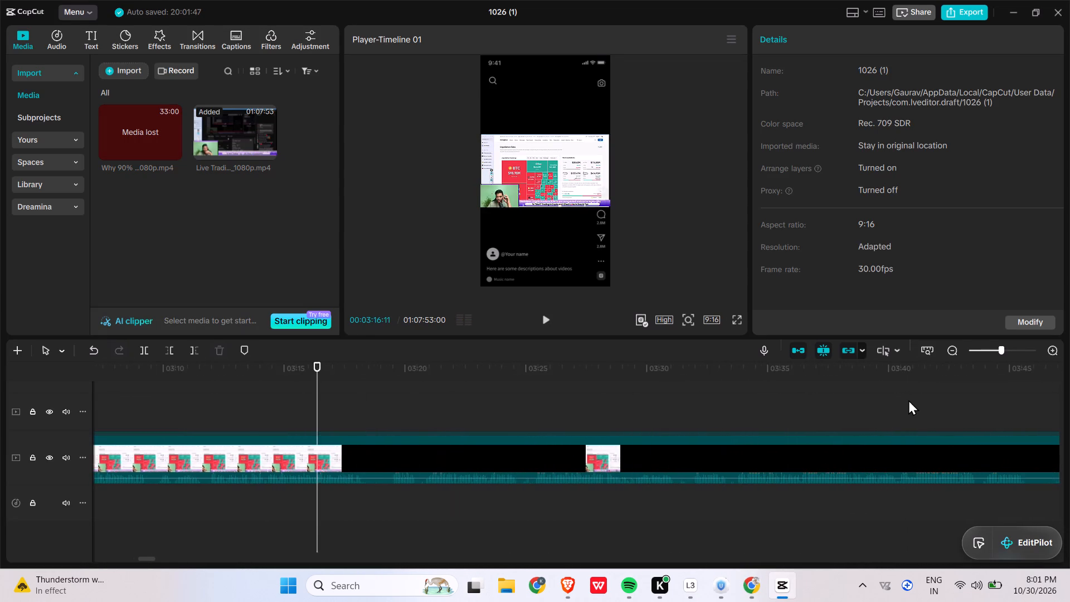
scroll(908, 400, "left", 2)
left_click(710, 384)
key("space")
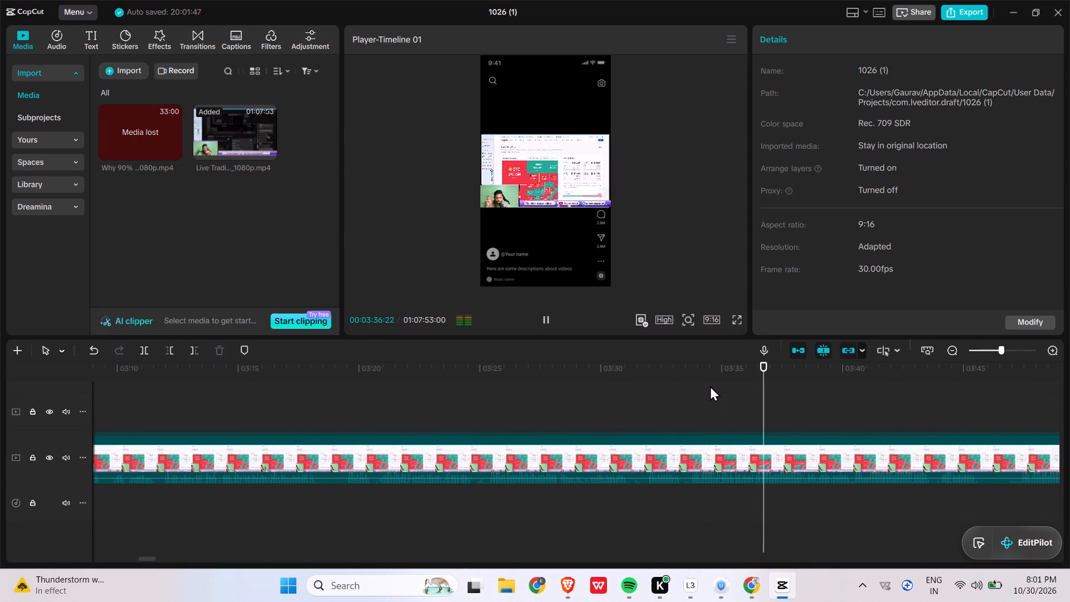
scroll(712, 387, "left", 1)
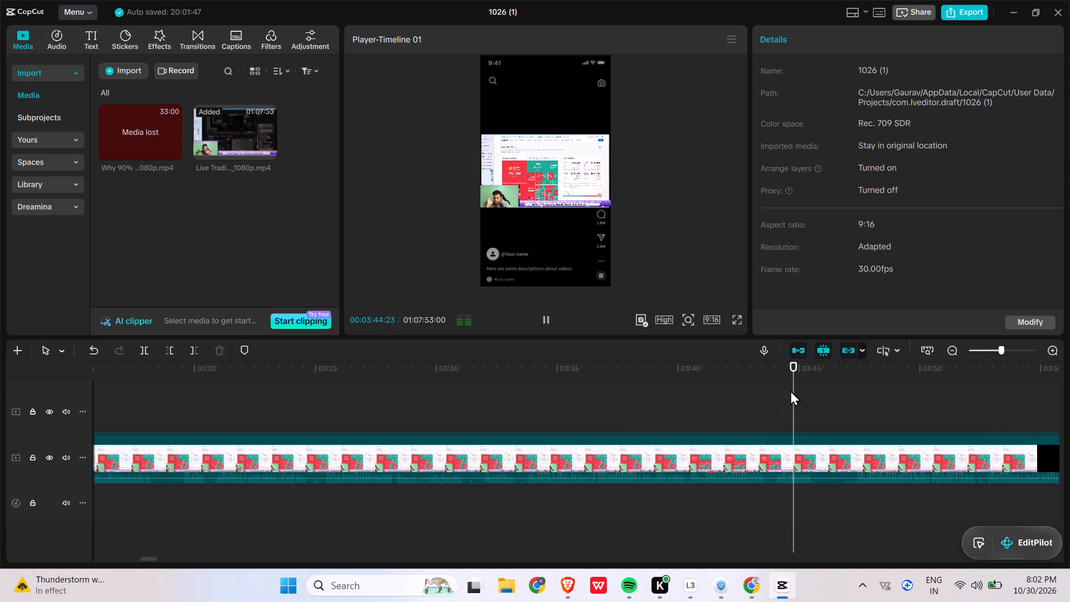
key("space")
key("ctrl+b")
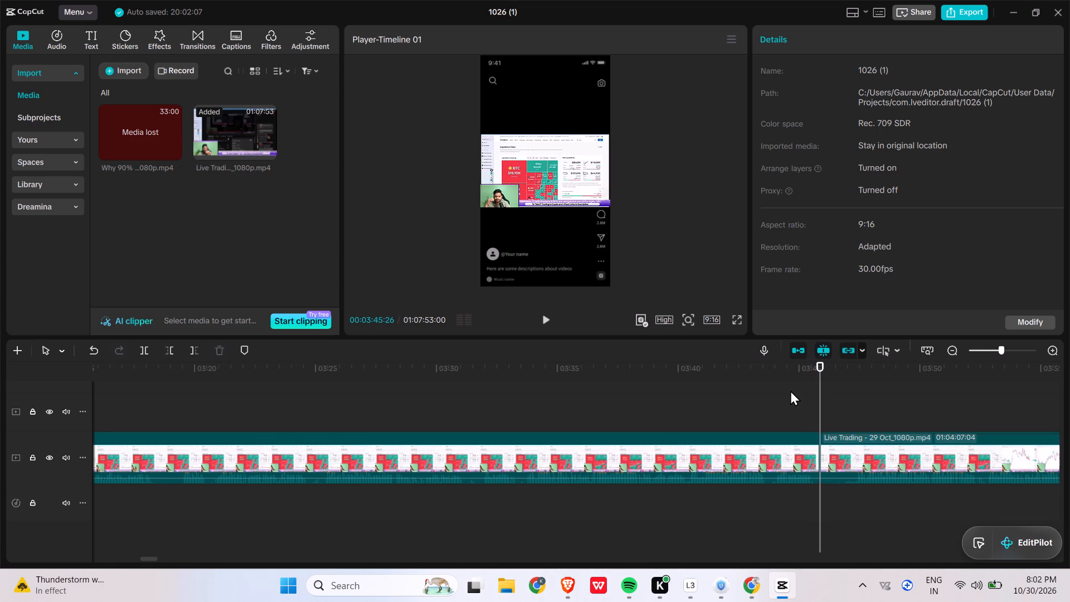
Delete the Live Trading sections after and before the Clip 5 segment, keeping only that segment on the main track.
scroll(817, 436, "down", 15, "ctrl")
left_click(850, 471)
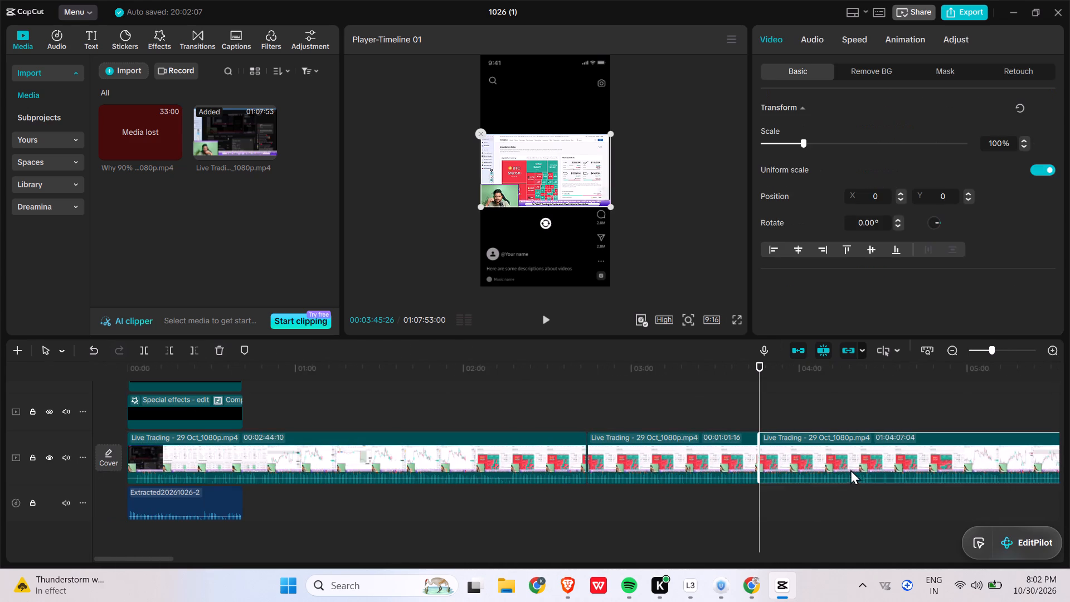
key("BackSpace")
left_click(532, 469)
key("BackSpace")
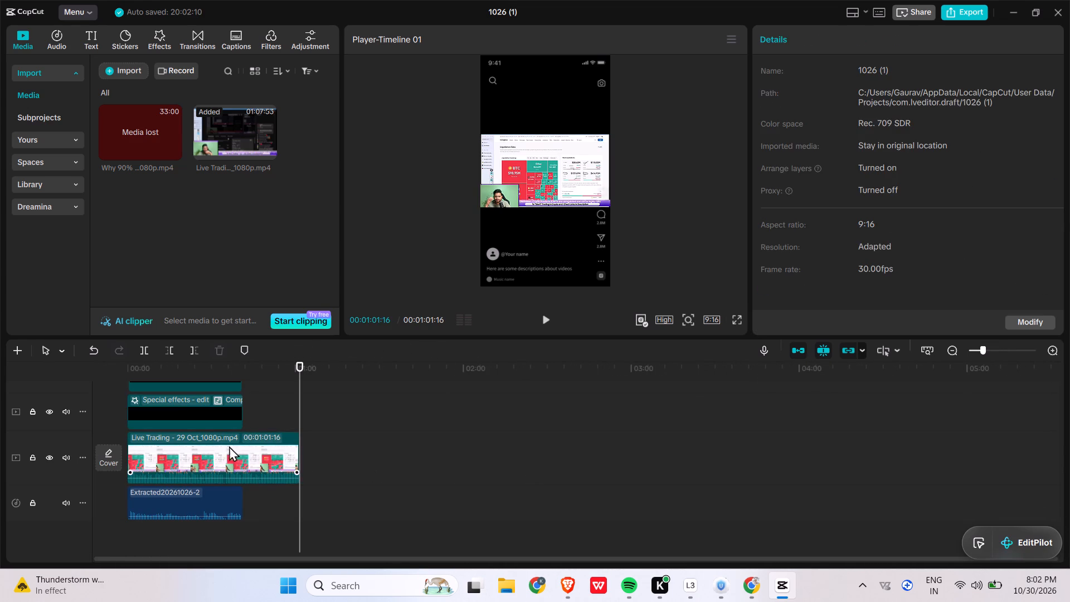
Extend the "Silver & Crypto Crash Reality Check" title compound clip to the end of the Live Trading segment.
left_click(192, 405)
left_click_drag(242, 400, 295, 406)
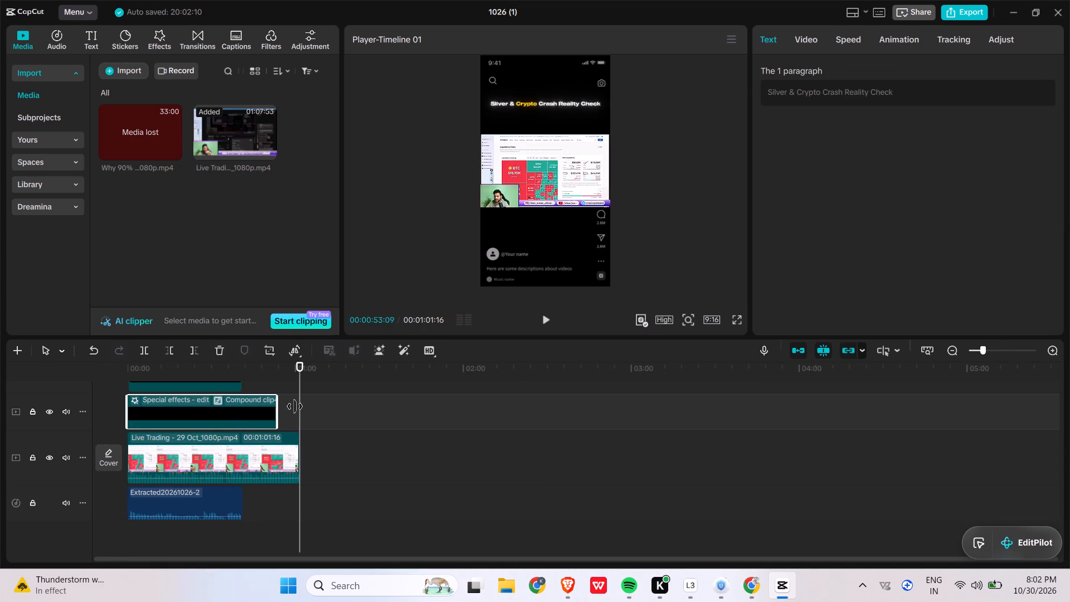
left_click_drag(295, 406, 300, 407)
Play the short to check its leftover overlays, and delete the shorter compound clip on the track above the title clip.
key("space")
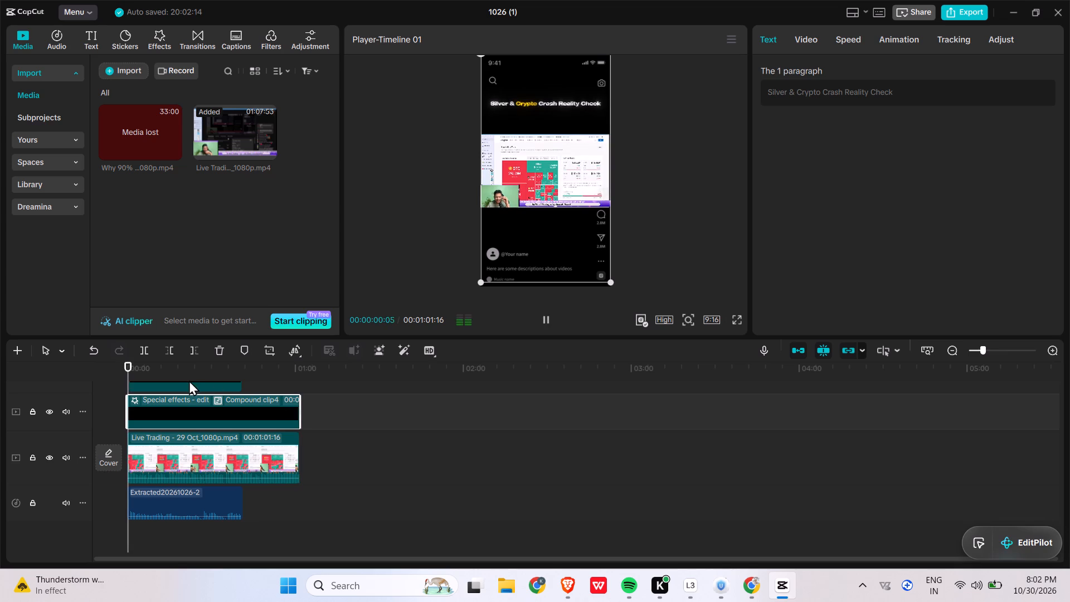
left_click(182, 378)
key("space")
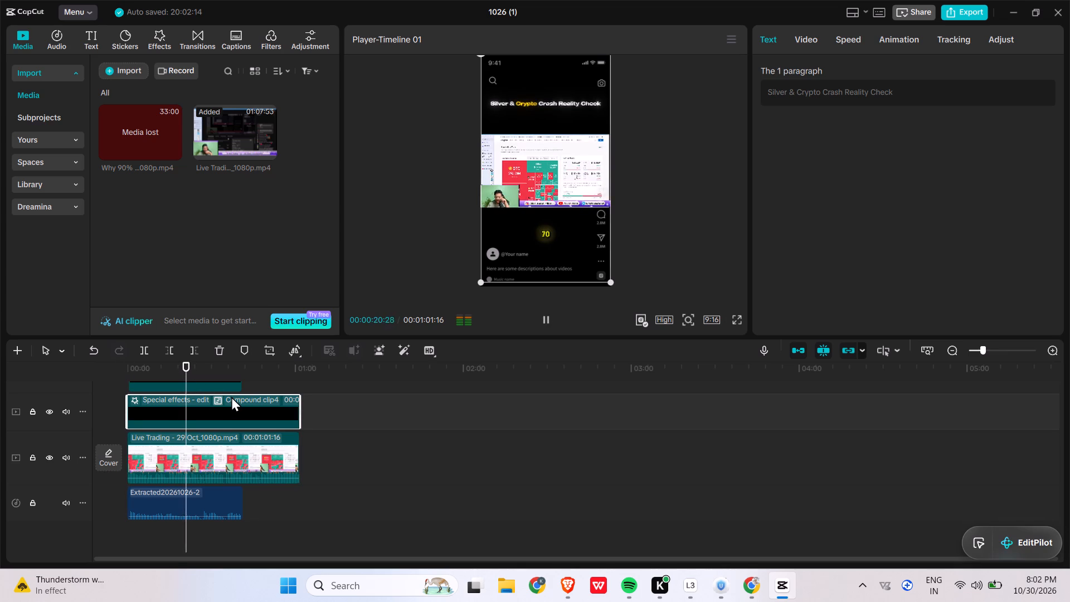
scroll(234, 419, "up", 1)
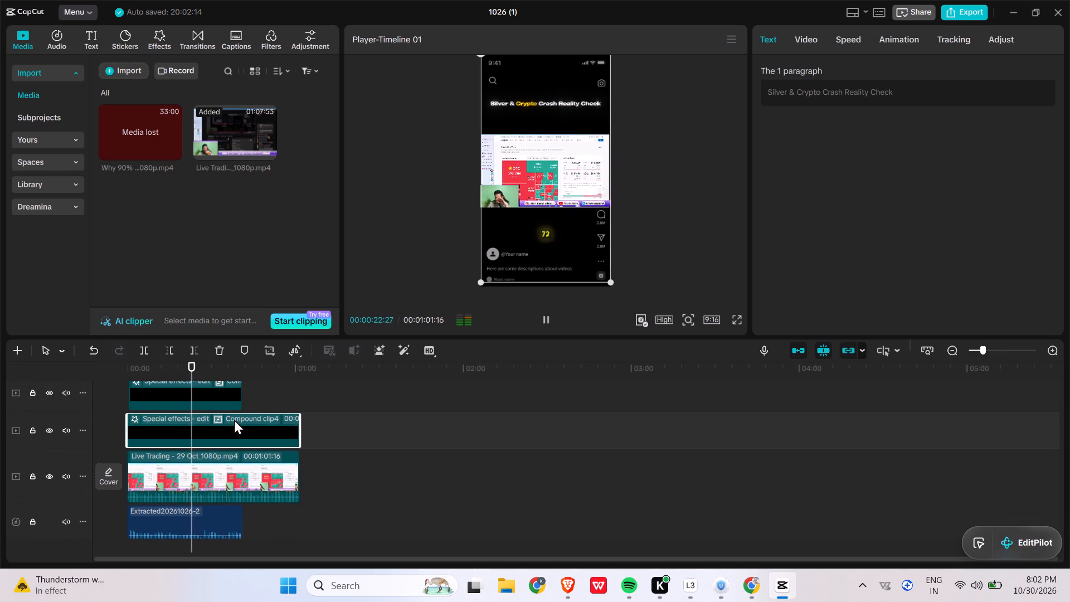
left_click(572, 248)
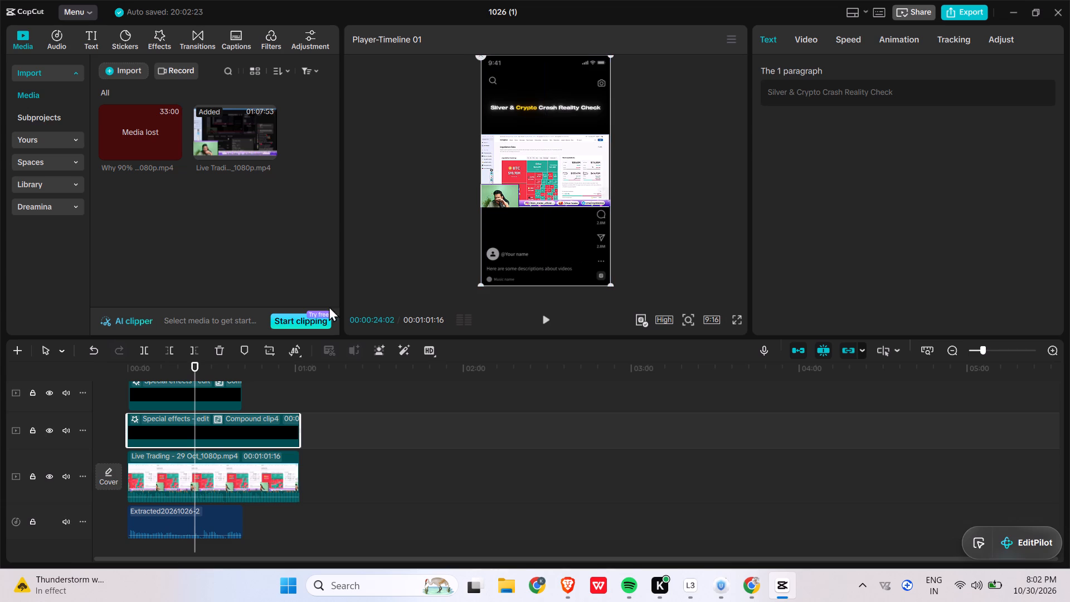
left_click(215, 399)
key("BackSpace")
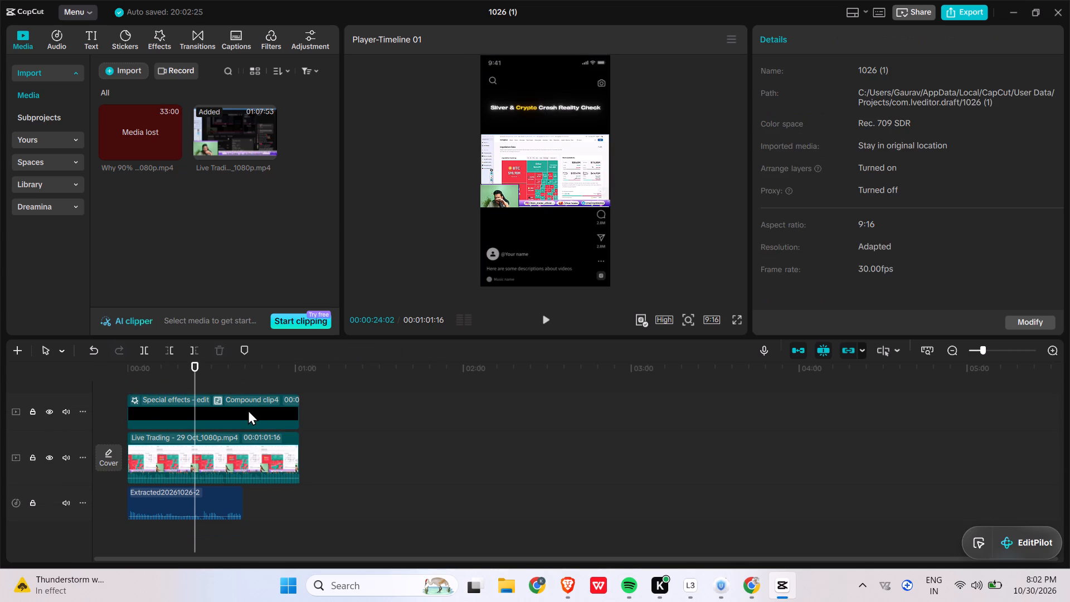
Select the "Silver & Crypto Crash Reality Check" title compound clip above the recording.
left_click(248, 410)
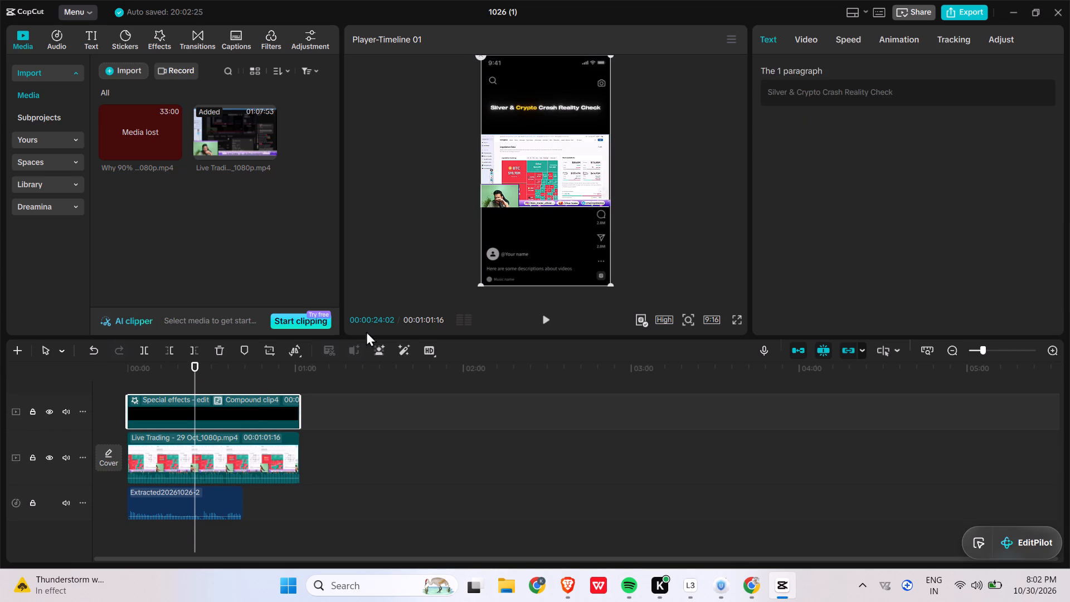